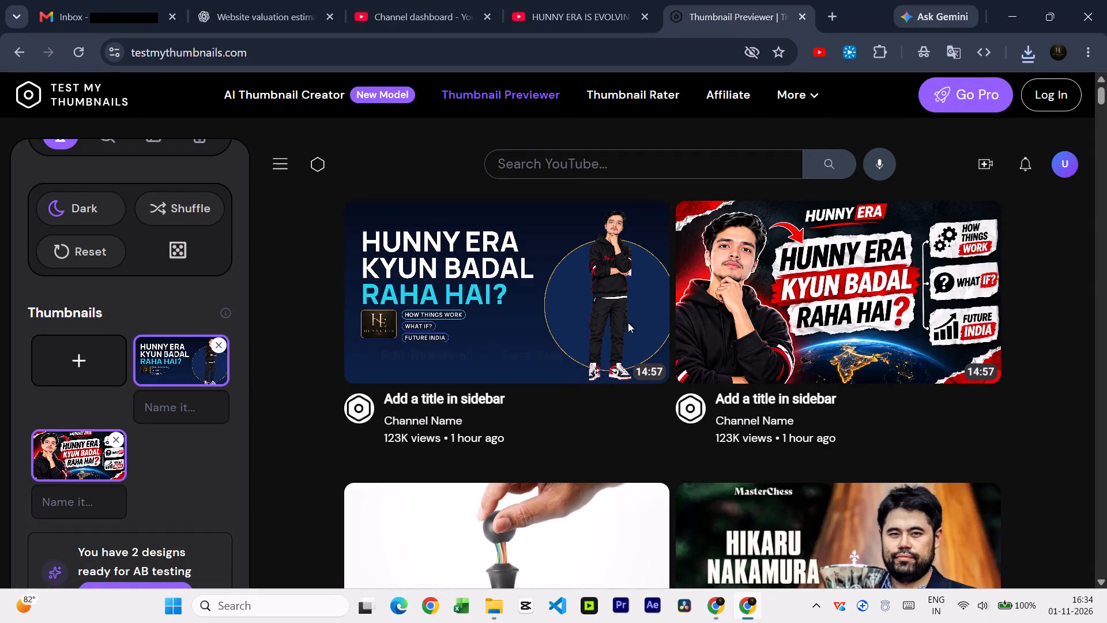
Switch to File Explorer and open the Word document "HUNNY ERA Kyun Badal Raha Hai" from the New HUNNY ERA folder.
{"action": "key", "text": "alt+Tab"}
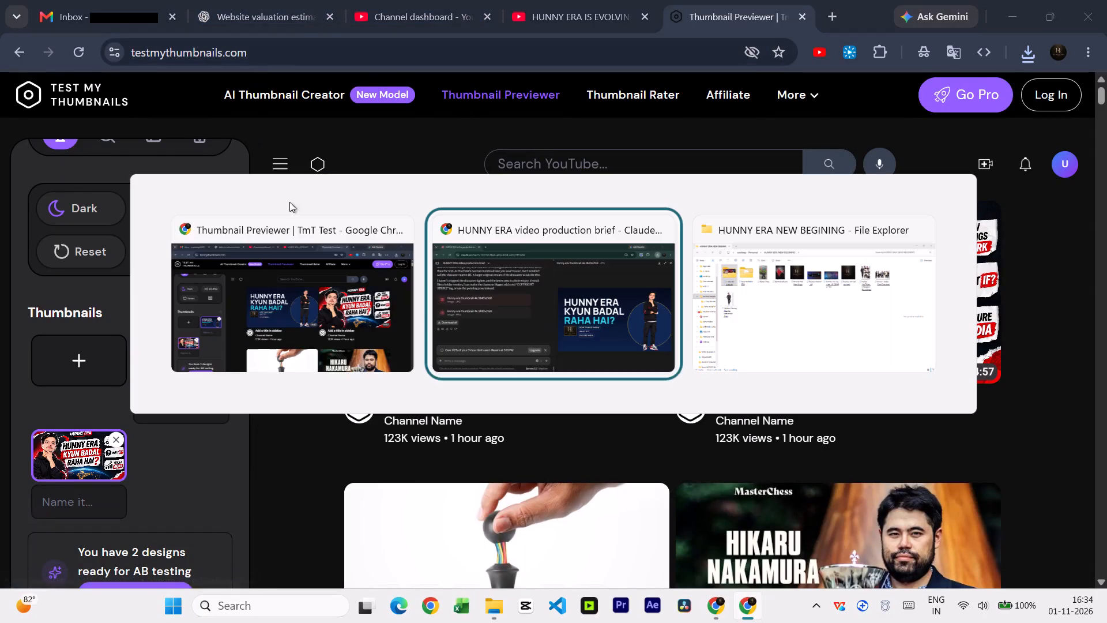
{"action": "key", "text": "alt+Tab"}
{"action": "key", "text": "alt+Tab"}
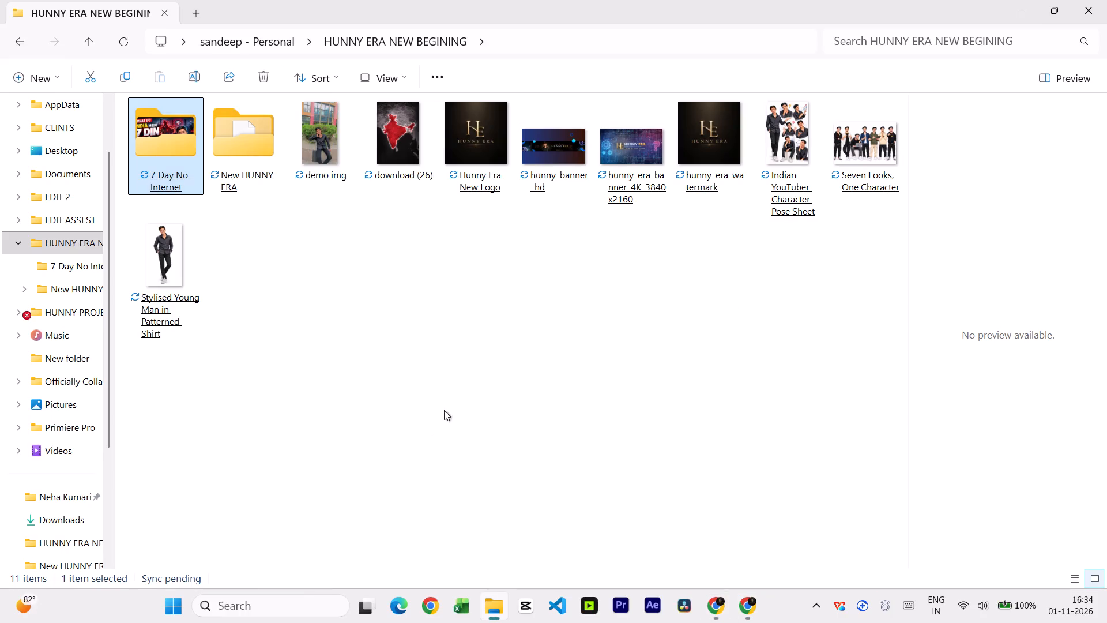
{"action": "left_click", "coordinate": [248, 164]}
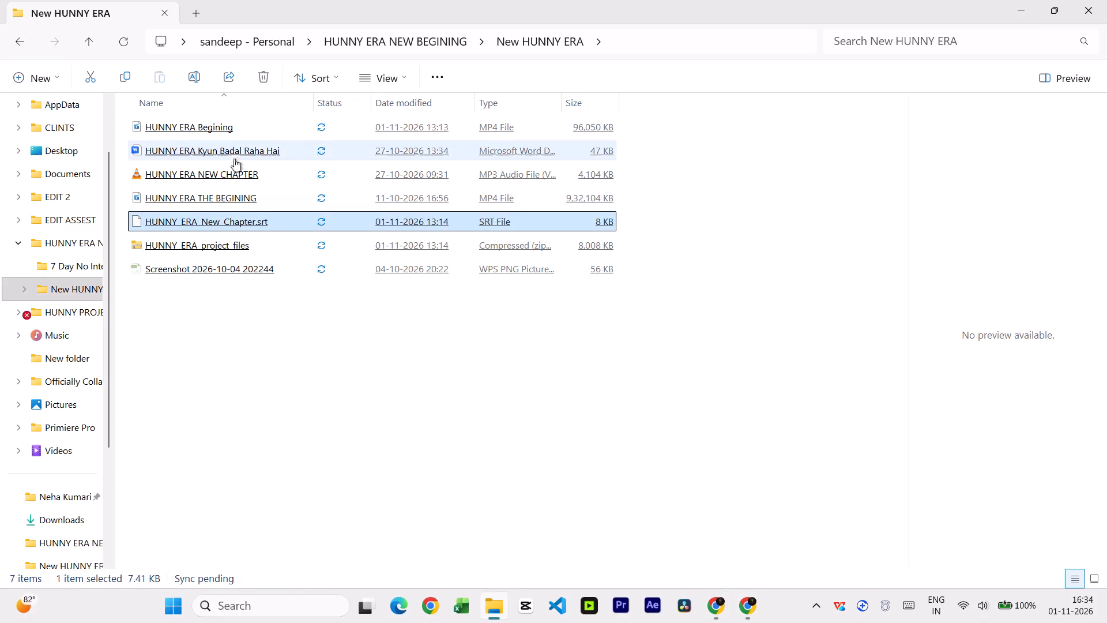
{"action": "left_click", "coordinate": [230, 152]}
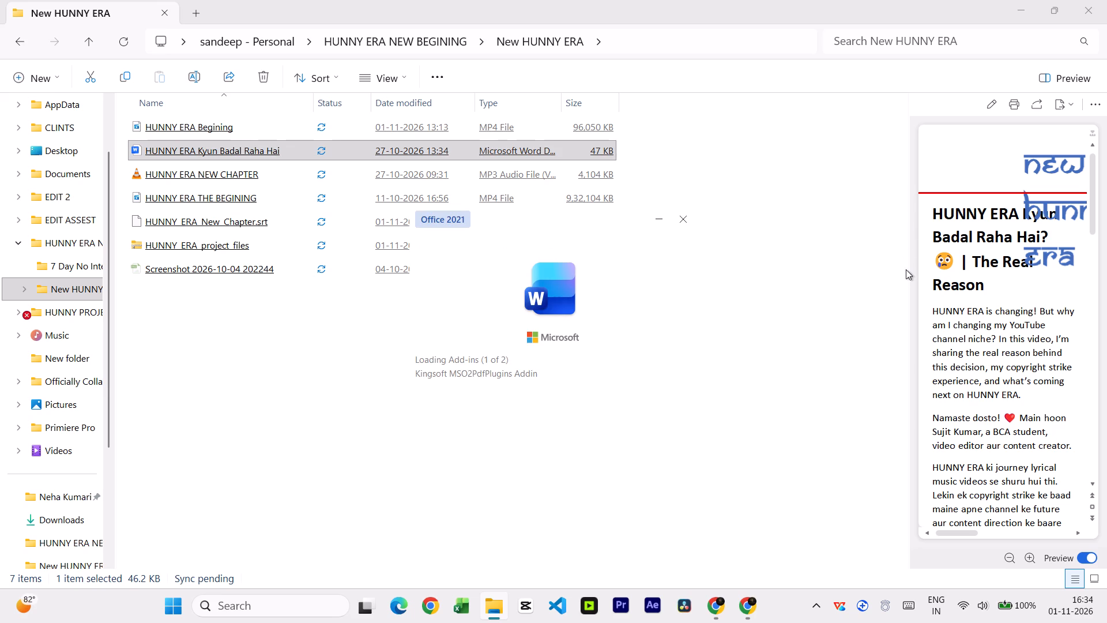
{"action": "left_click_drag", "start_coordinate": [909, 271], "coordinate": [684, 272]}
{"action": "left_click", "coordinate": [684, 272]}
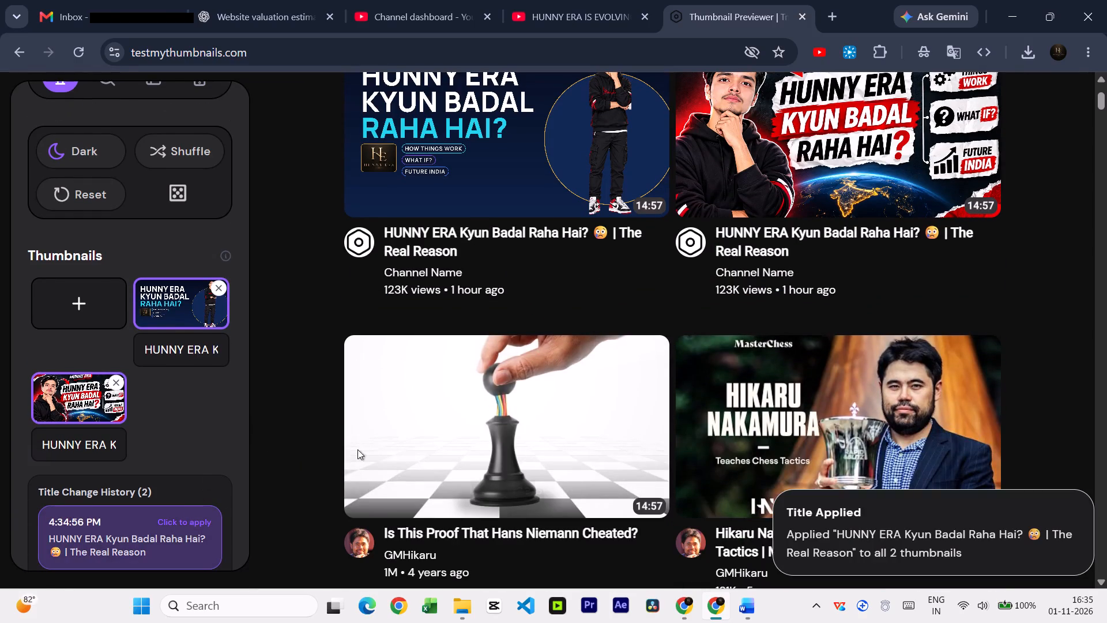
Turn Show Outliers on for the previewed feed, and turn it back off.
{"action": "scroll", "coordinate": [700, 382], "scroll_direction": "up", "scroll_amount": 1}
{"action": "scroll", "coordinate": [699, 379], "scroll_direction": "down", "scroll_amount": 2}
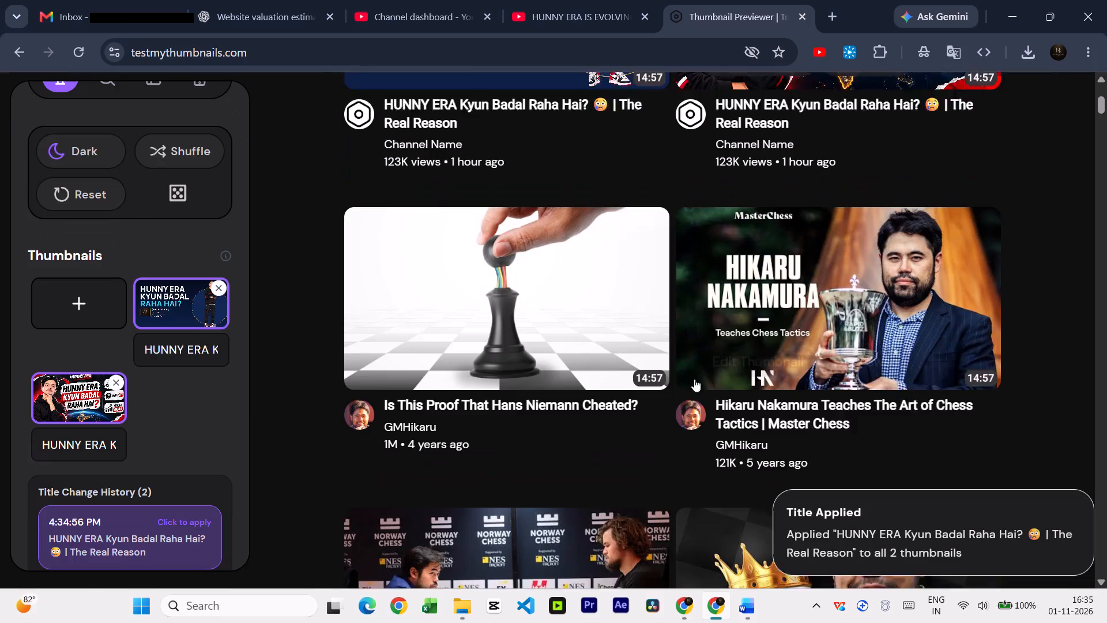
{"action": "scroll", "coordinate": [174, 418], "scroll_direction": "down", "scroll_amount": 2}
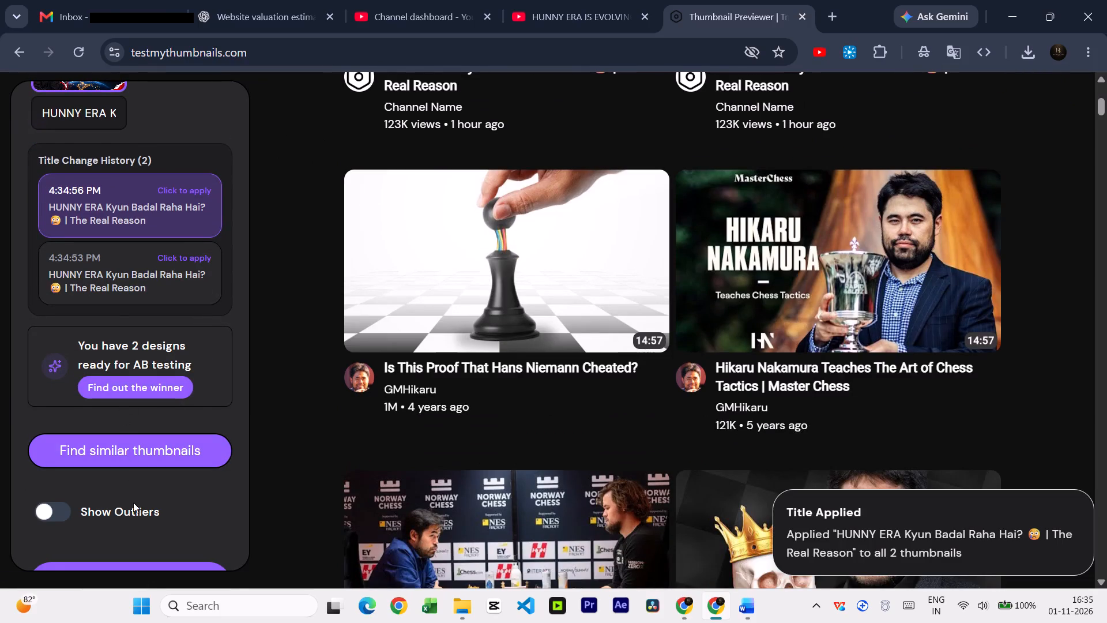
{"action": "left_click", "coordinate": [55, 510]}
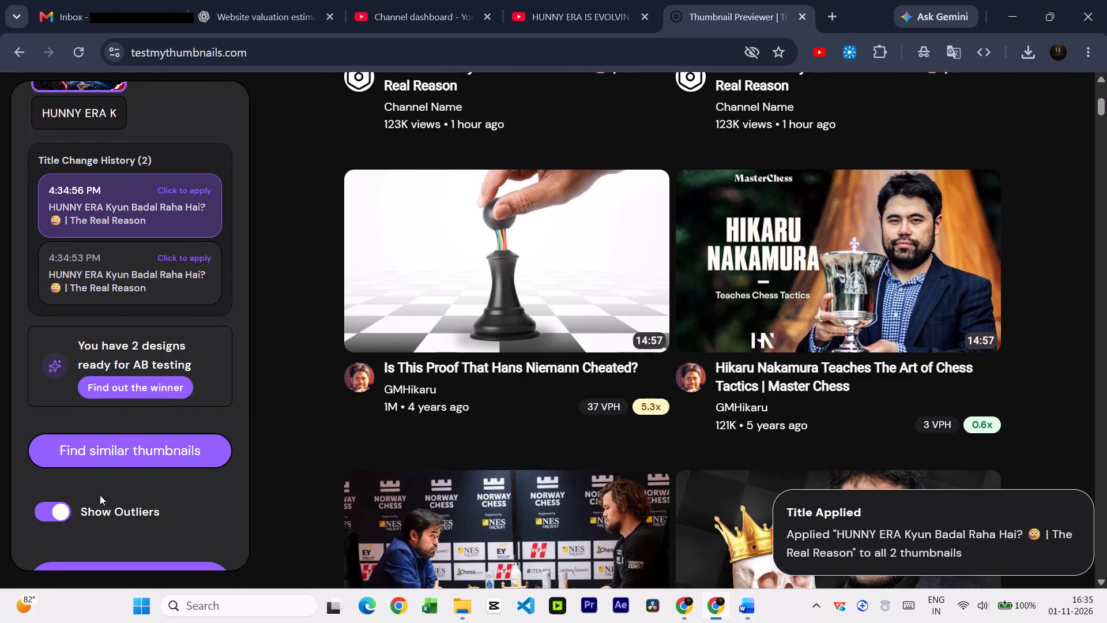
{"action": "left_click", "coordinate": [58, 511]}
Open the Free YouTube AI Thumbnail Maker from the previewer and look over its prompt box and generation options.
{"action": "scroll", "coordinate": [161, 511], "scroll_direction": "down", "scroll_amount": 2}
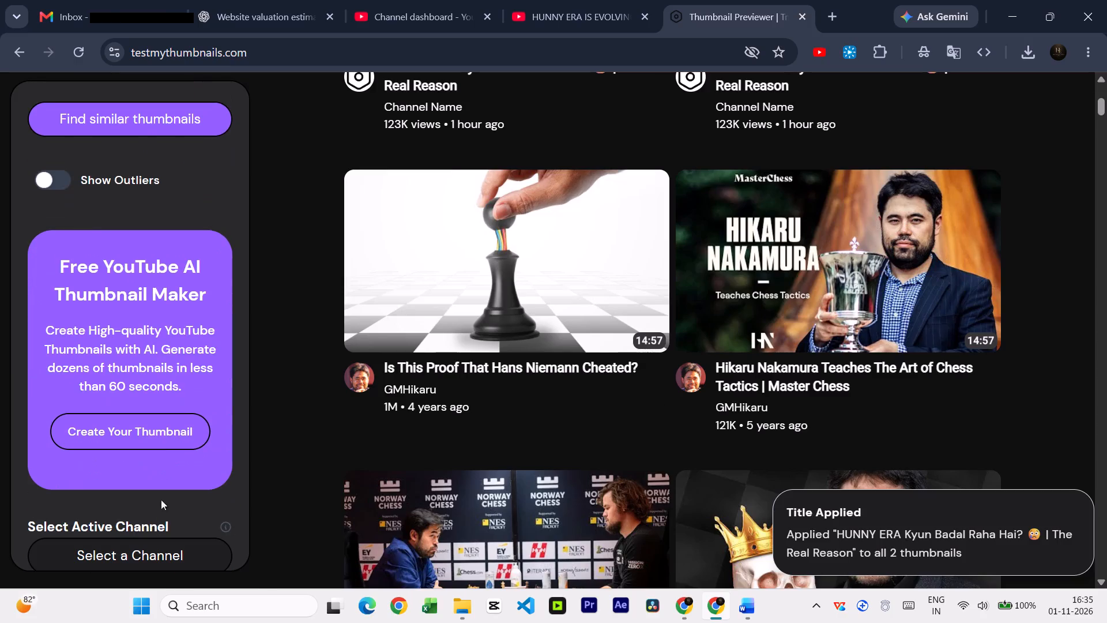
{"action": "scroll", "coordinate": [160, 444], "scroll_direction": "down", "scroll_amount": 1}
{"action": "scroll", "coordinate": [160, 429], "scroll_direction": "up", "scroll_amount": 1}
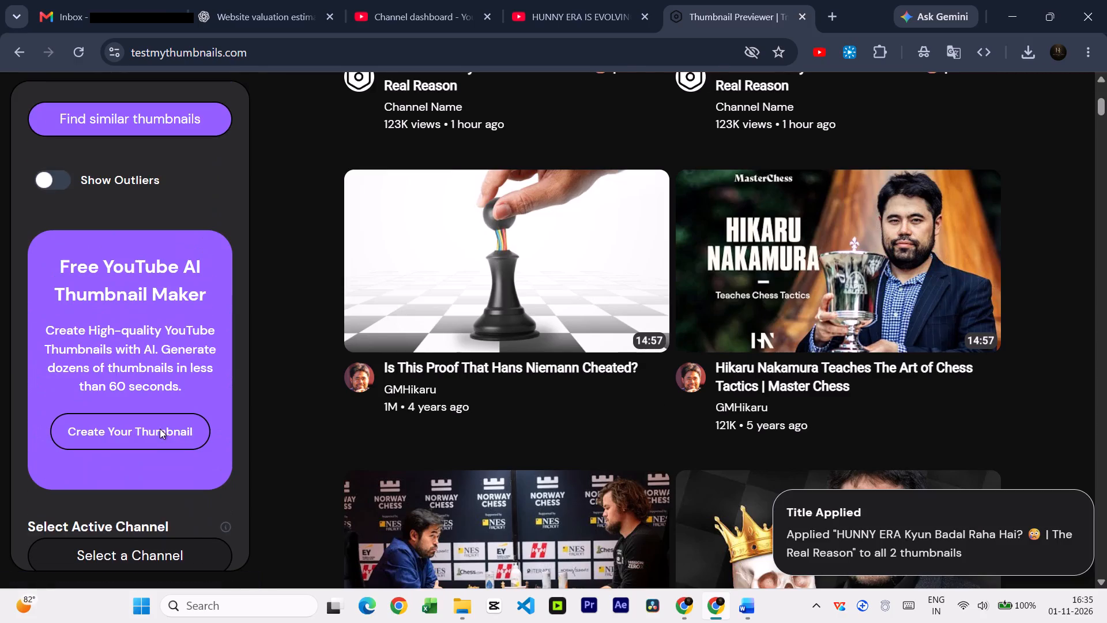
{"action": "left_click", "coordinate": [127, 438]}
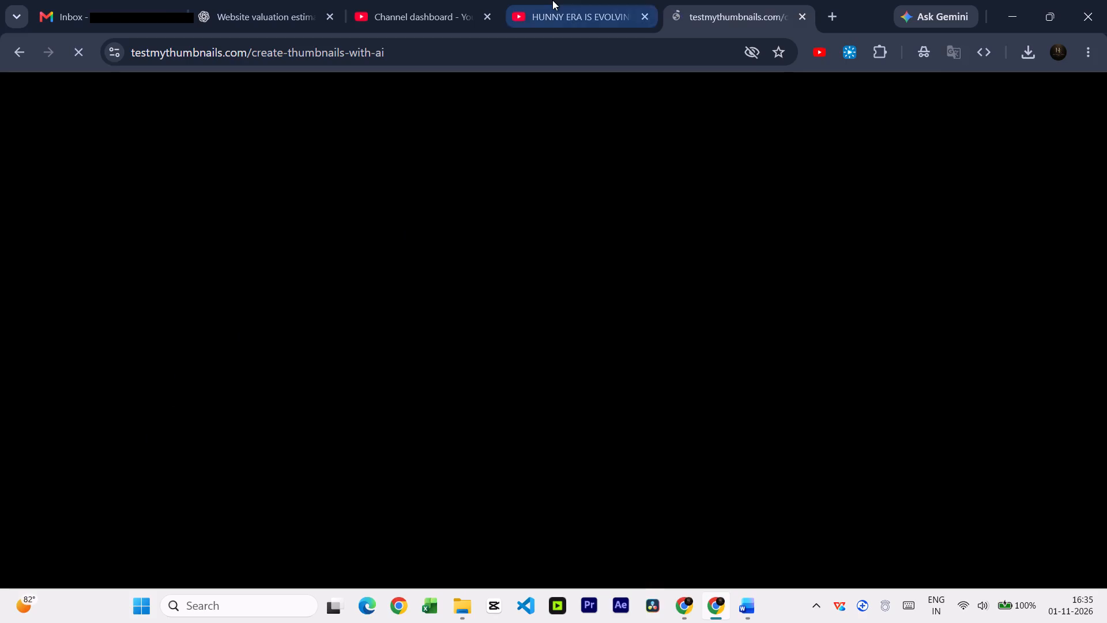
{"action": "left_click", "coordinate": [552, 0]}
{"action": "left_click", "coordinate": [705, 22]}
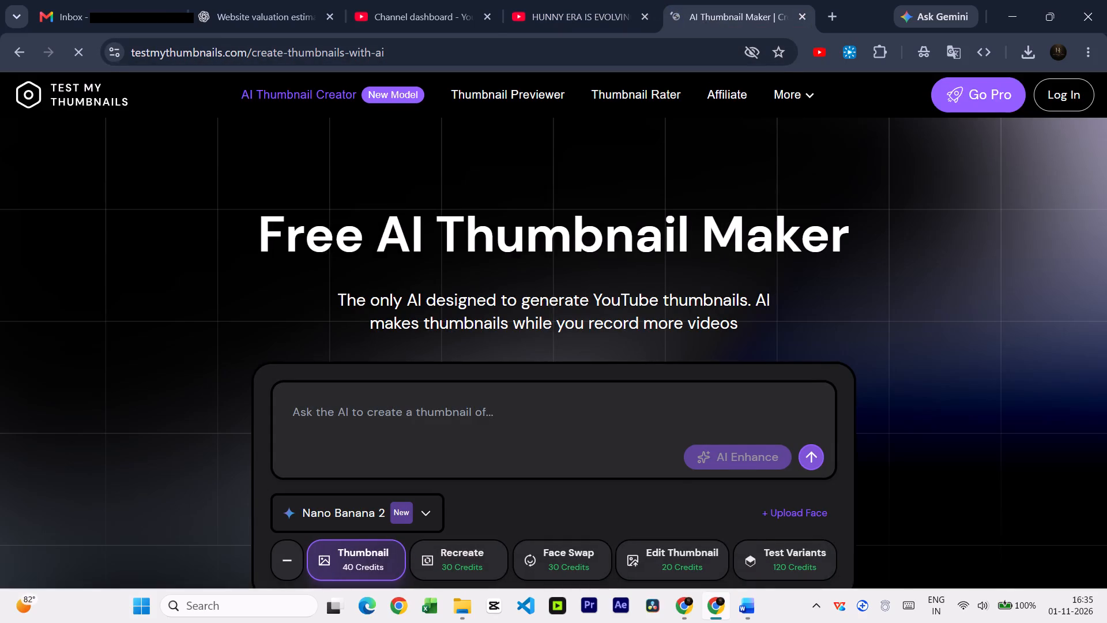
{"action": "scroll", "coordinate": [588, 420], "scroll_direction": "down", "scroll_amount": 1}
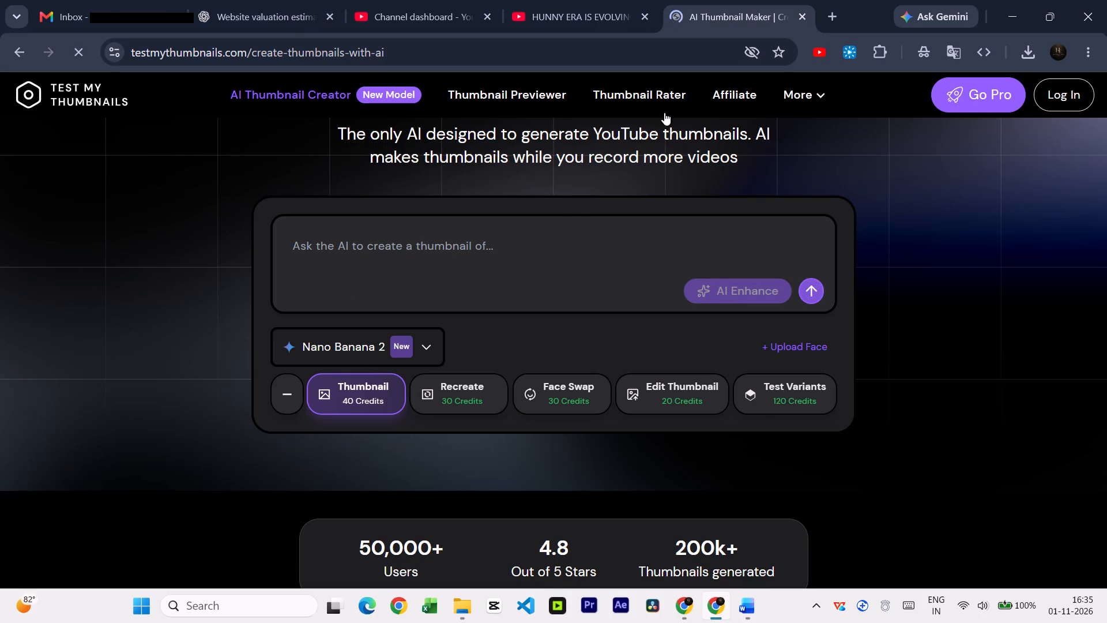
Close the AI Thumbnail Maker page and return to the Upload videos window in YouTube Studio.
{"action": "left_click", "coordinate": [806, 22]}
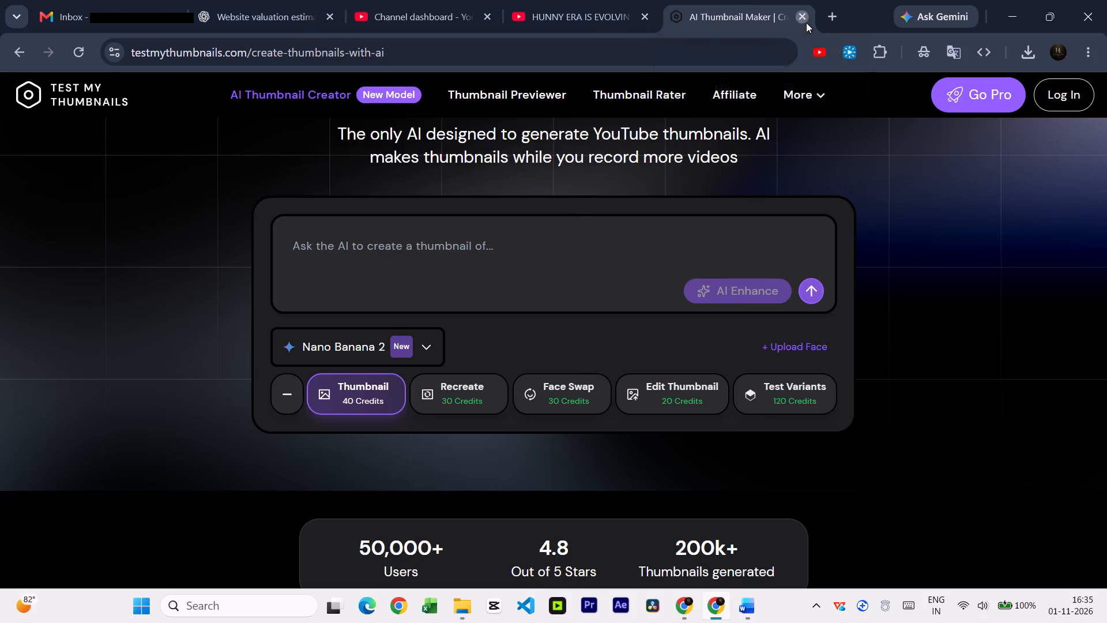
{"action": "scroll", "coordinate": [925, 126], "scroll_direction": "up", "scroll_amount": 7}
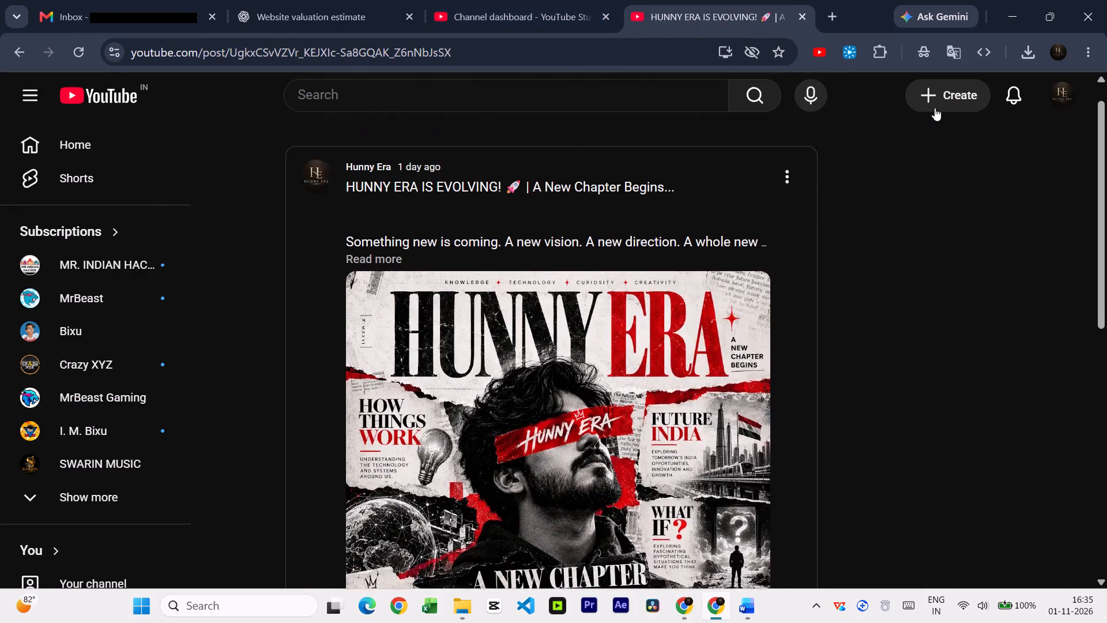
{"action": "left_click", "coordinate": [472, 7]}
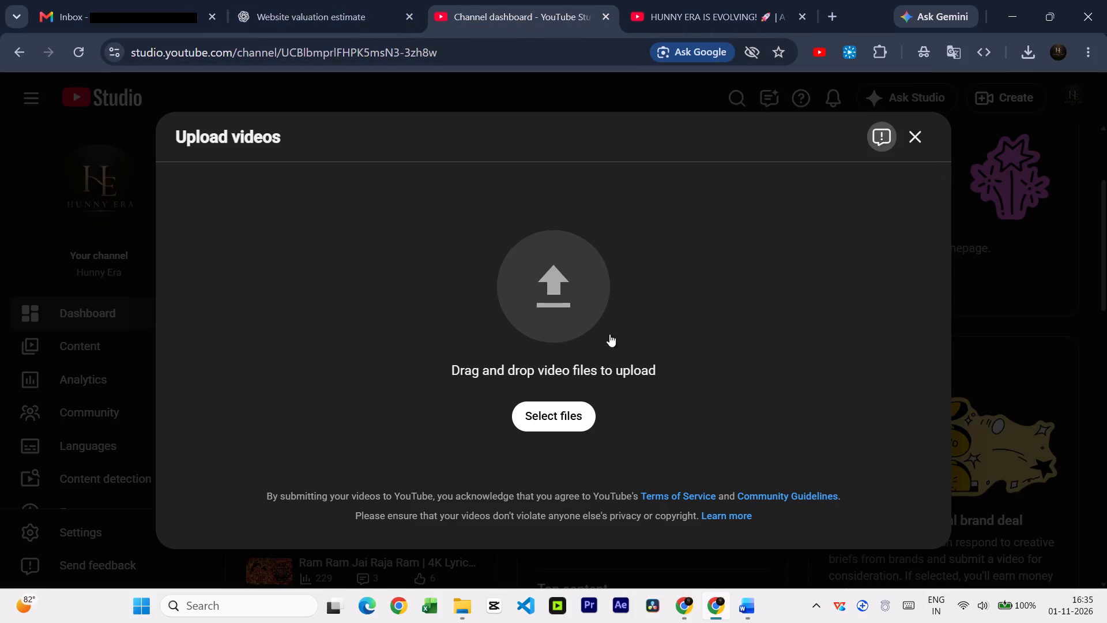
{"action": "left_click", "coordinate": [552, 411]}
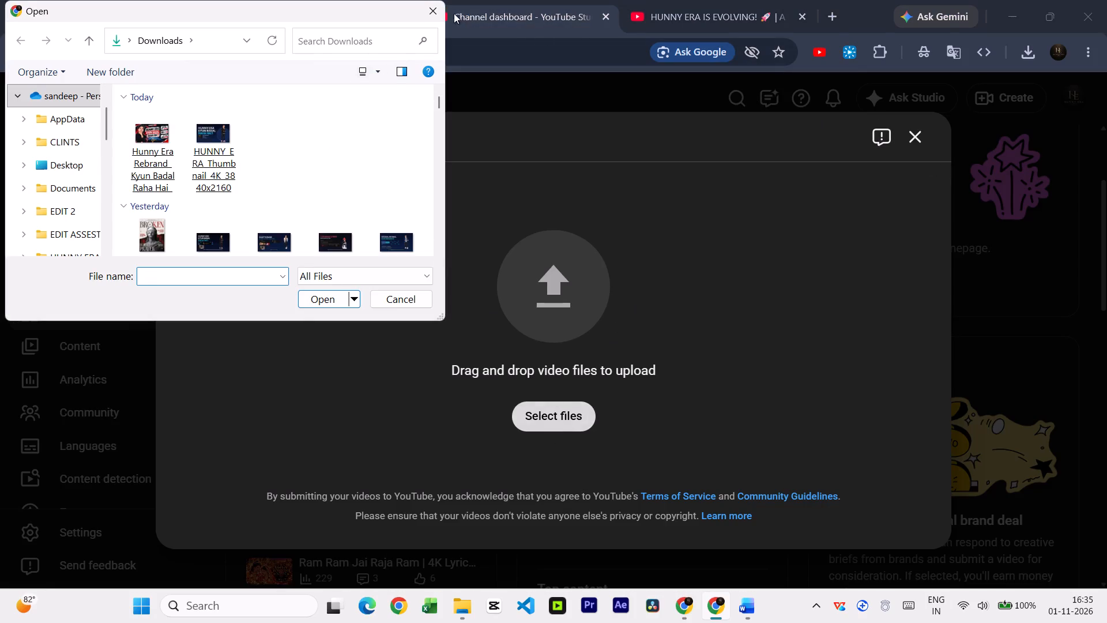
{"action": "left_click", "coordinate": [434, 12]}
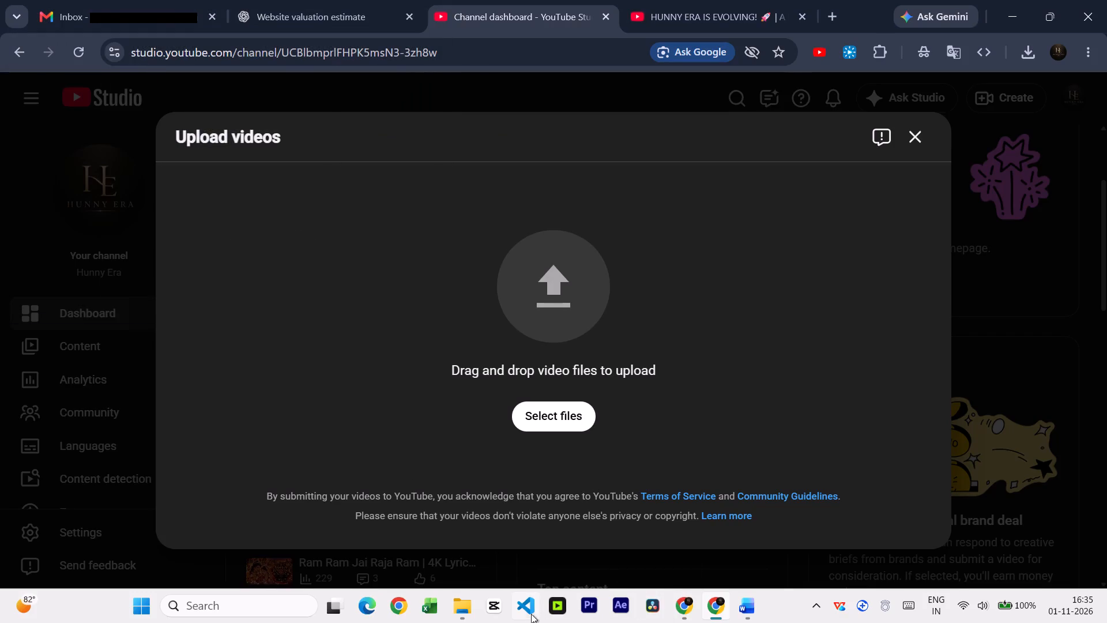
In File Explorer, move today's two HUNNY ERA thumbnail images from Downloads into the New HUNNY ERA folder and open that folder.
{"action": "left_click", "coordinate": [458, 612]}
{"action": "left_click", "coordinate": [277, 345]}
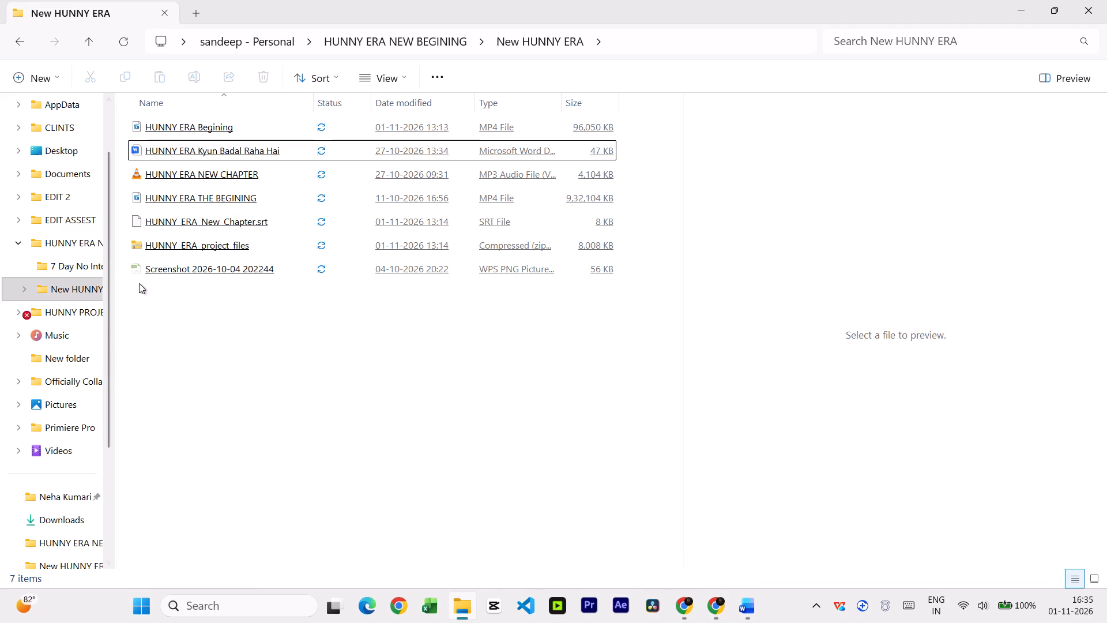
{"action": "left_click", "coordinate": [55, 526]}
{"action": "left_click_drag", "start_coordinate": [292, 185], "coordinate": [171, 185]}
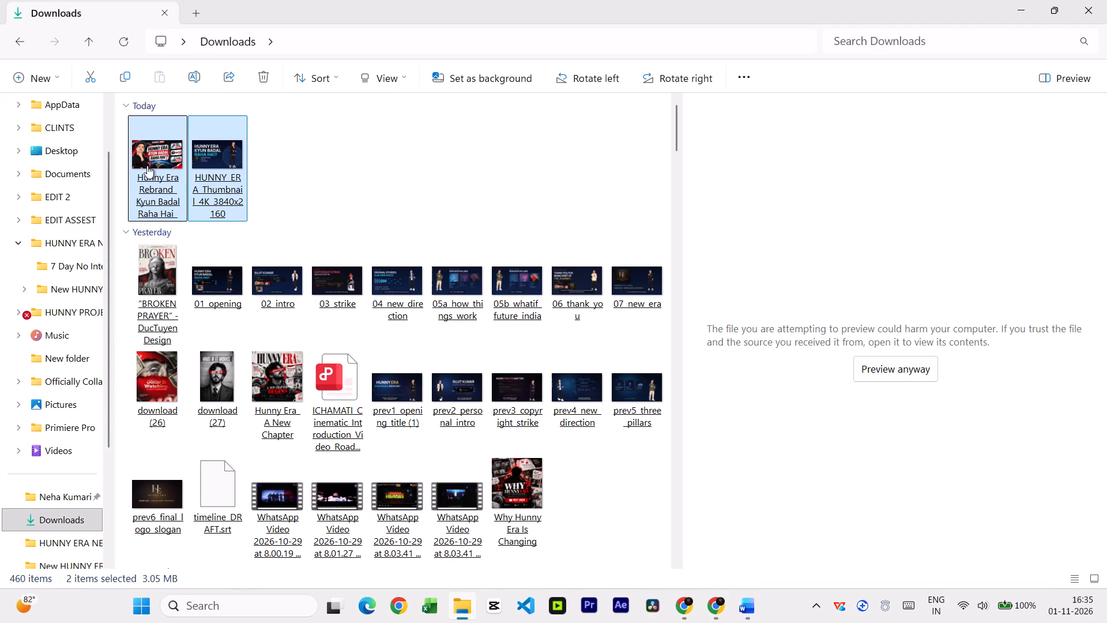
{"action": "left_click_drag", "start_coordinate": [148, 166], "coordinate": [58, 283]}
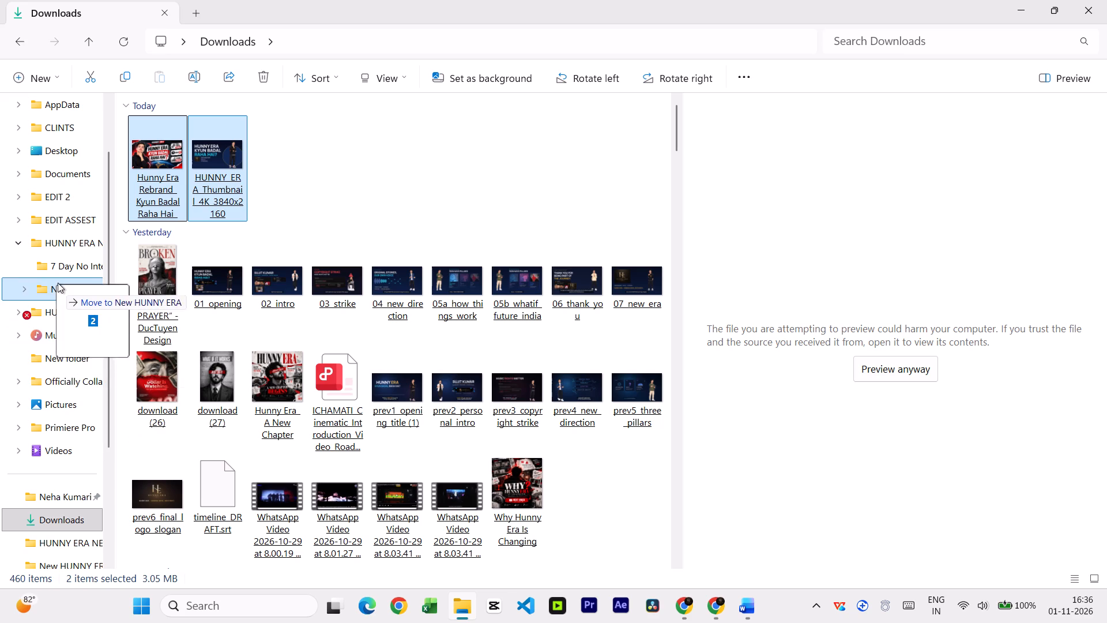
{"action": "left_click_drag", "start_coordinate": [58, 283], "coordinate": [63, 295]}
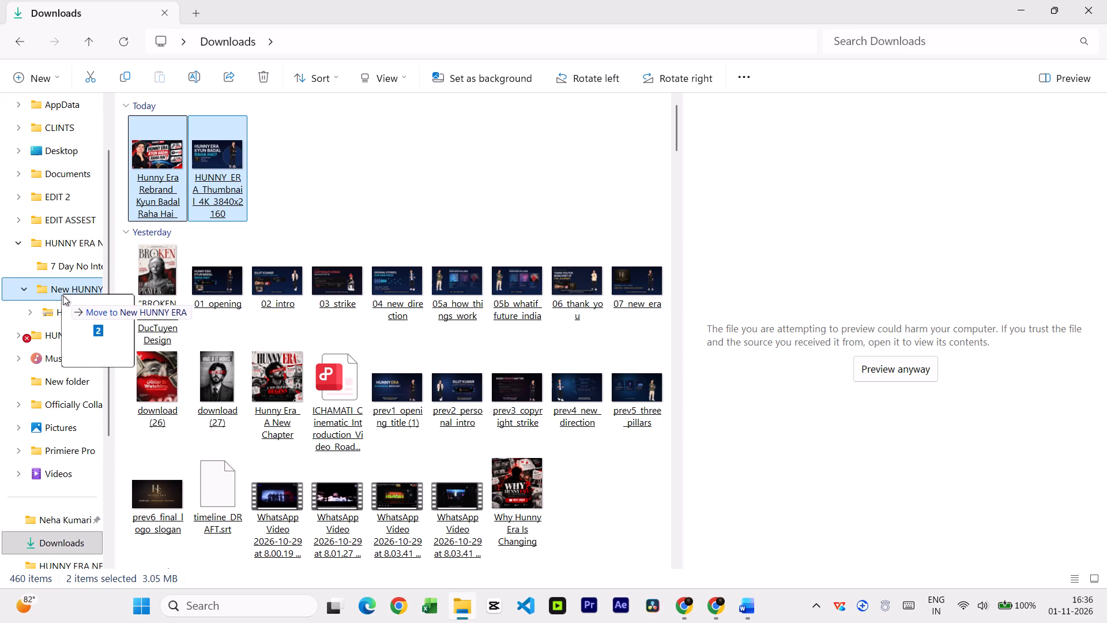
{"action": "left_click_drag", "start_coordinate": [63, 295], "coordinate": [63, 289]}
{"action": "left_click", "coordinate": [63, 289]}
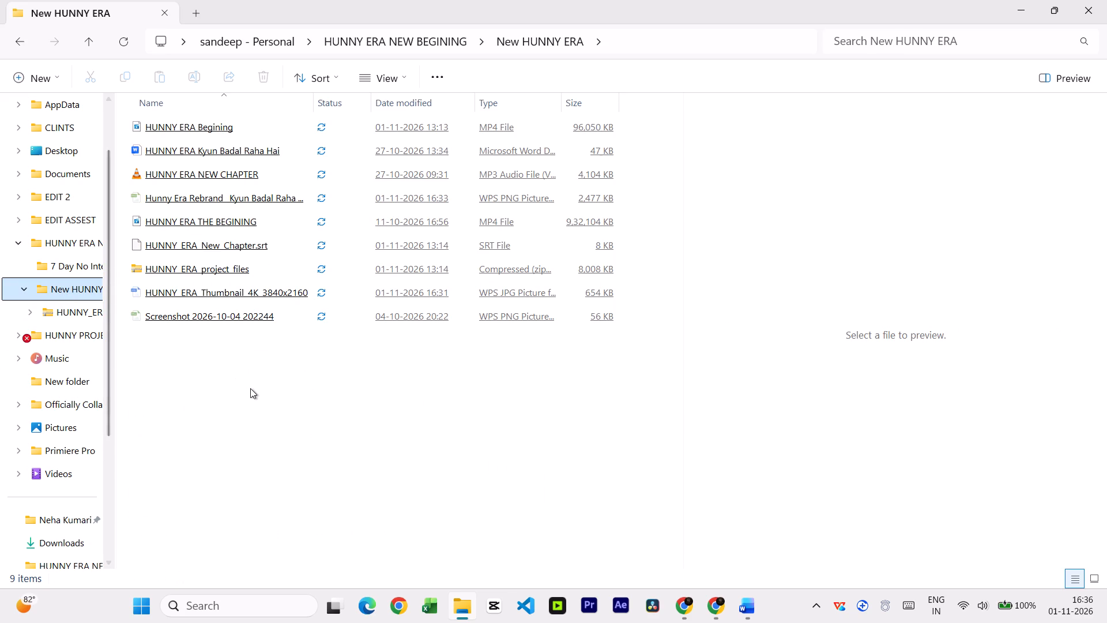
{"action": "left_click", "coordinate": [251, 389]}
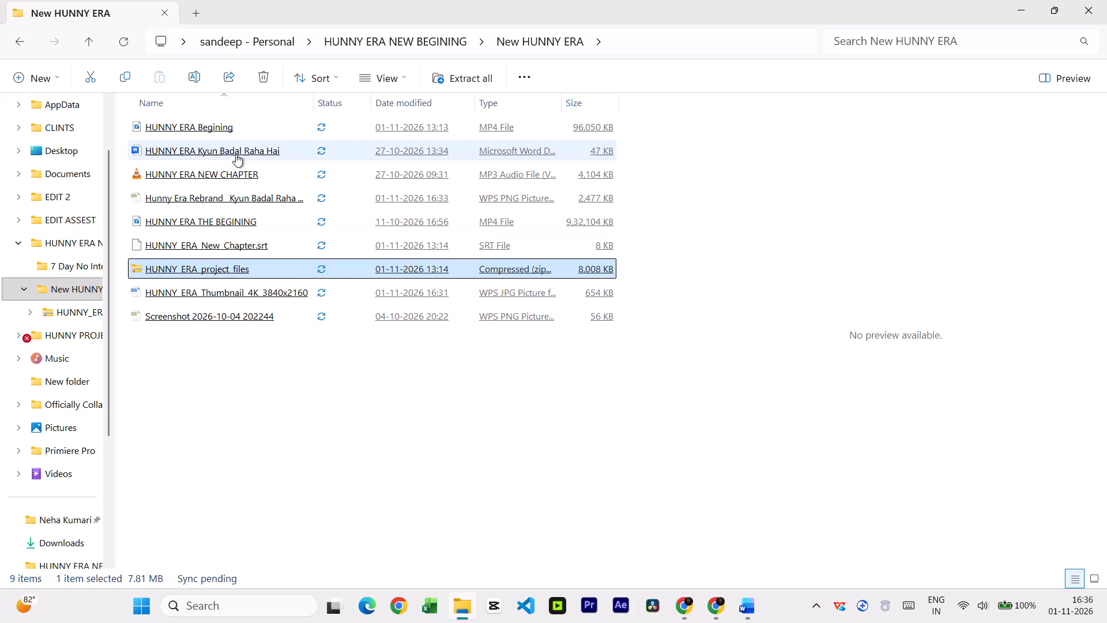
Back in YouTube Studio, upload the HUNNY ERA Begining video from the New HUNNY ERA folder inside HUNNY ERA NEW BEGINING.
{"action": "left_click", "coordinate": [714, 607]}
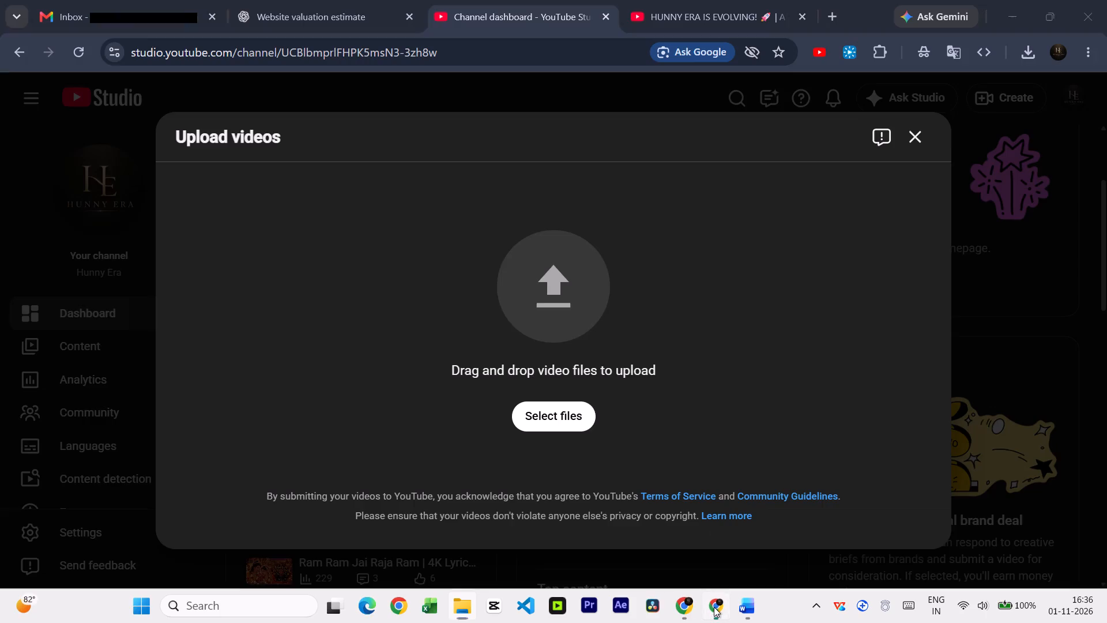
{"action": "left_click", "coordinate": [563, 422]}
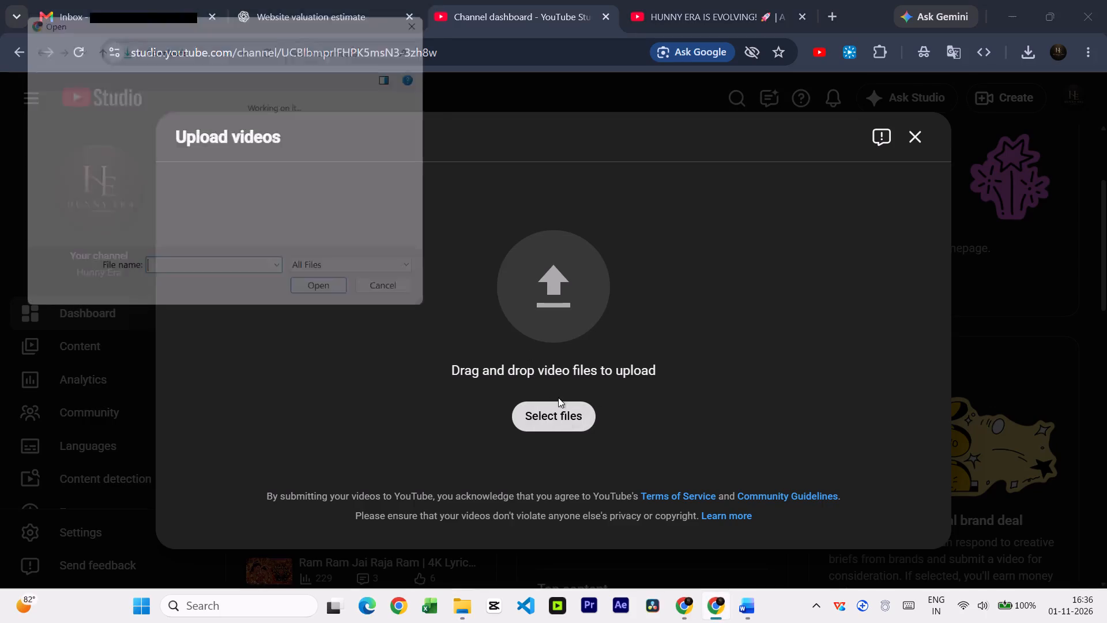
{"action": "scroll", "coordinate": [270, 154], "scroll_direction": "down", "scroll_amount": 1}
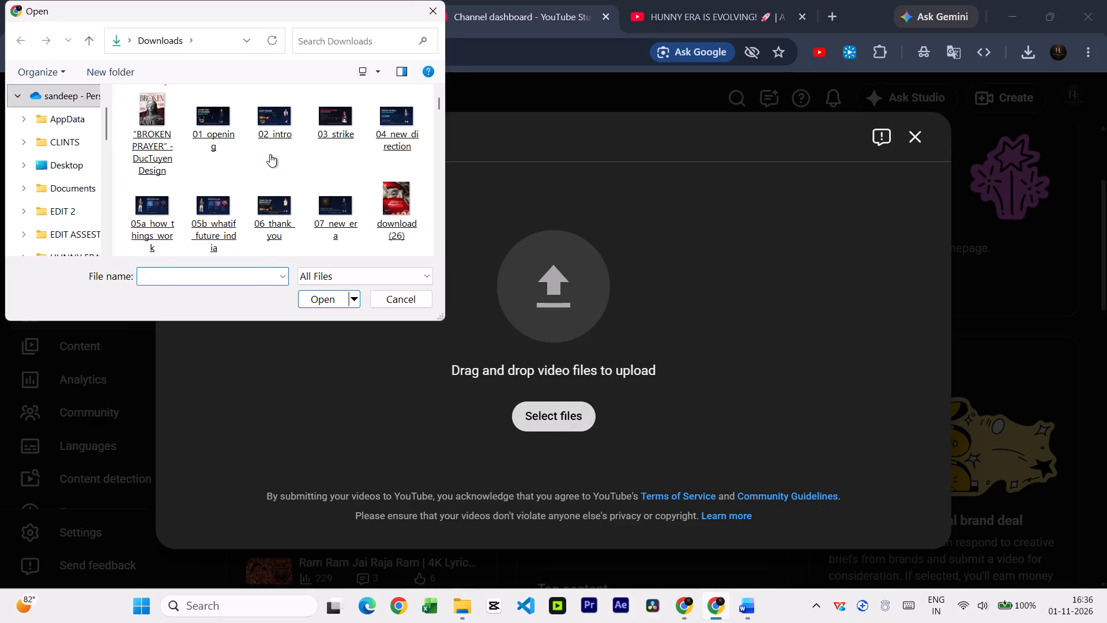
{"action": "scroll", "coordinate": [270, 154], "scroll_direction": "up", "scroll_amount": 1}
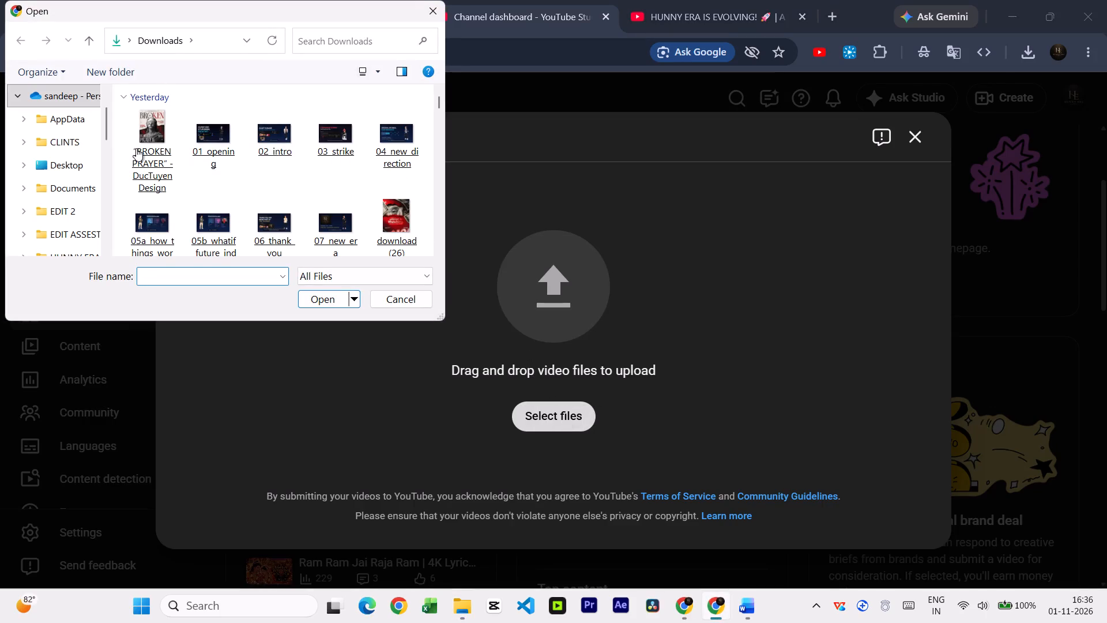
{"action": "scroll", "coordinate": [55, 183], "scroll_direction": "up", "scroll_amount": 2}
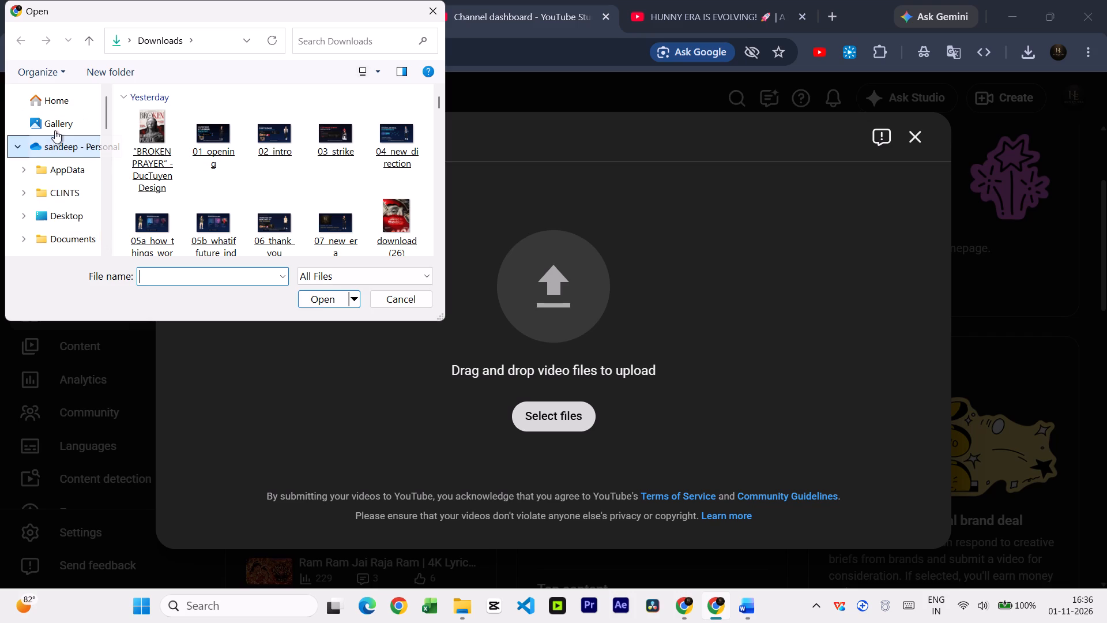
{"action": "scroll", "coordinate": [80, 223], "scroll_direction": "down", "scroll_amount": 1}
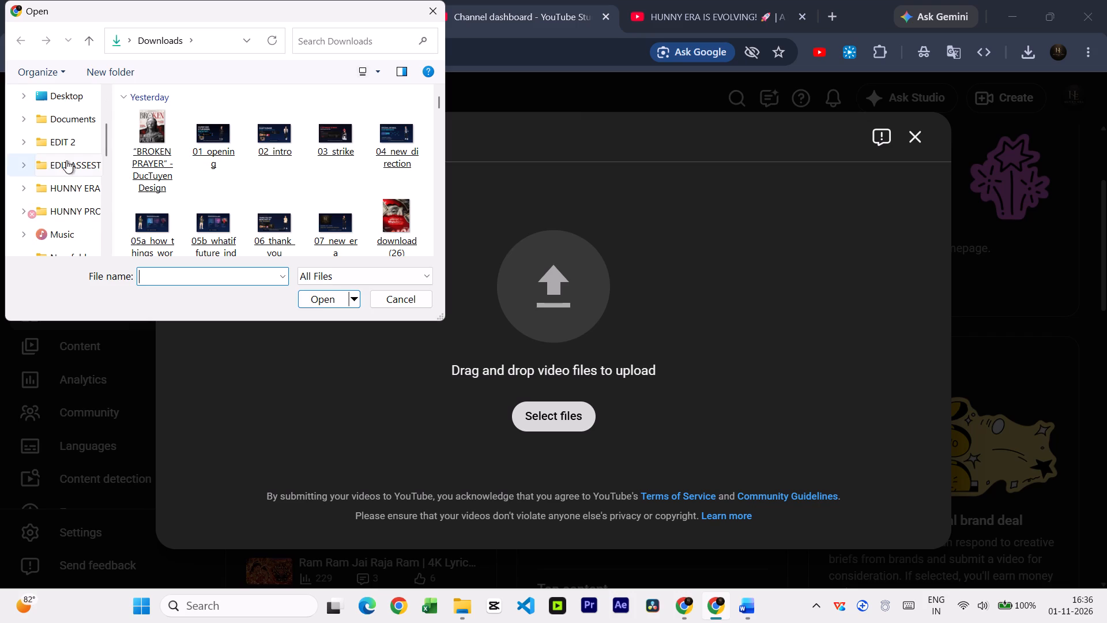
{"action": "left_click", "coordinate": [70, 194]}
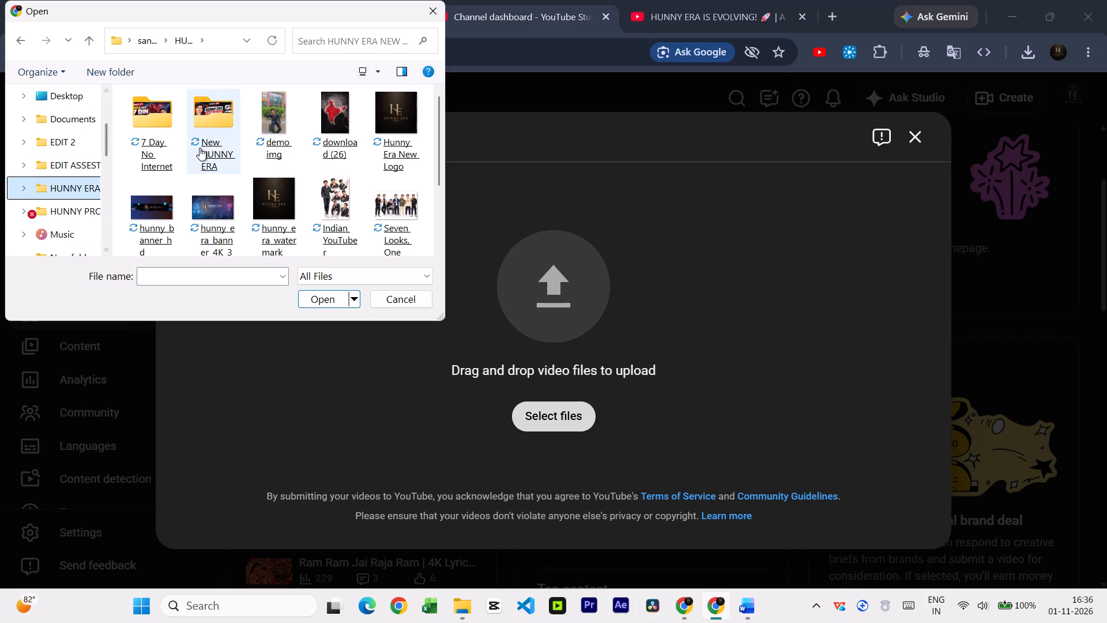
{"action": "left_click", "coordinate": [204, 127]}
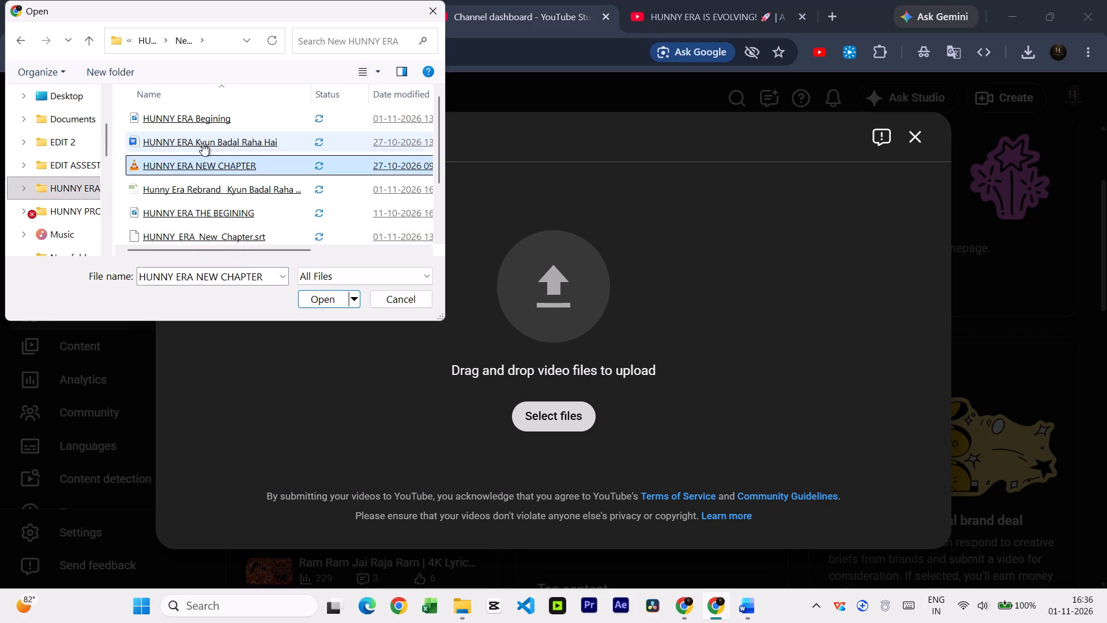
{"action": "left_click", "coordinate": [202, 114]}
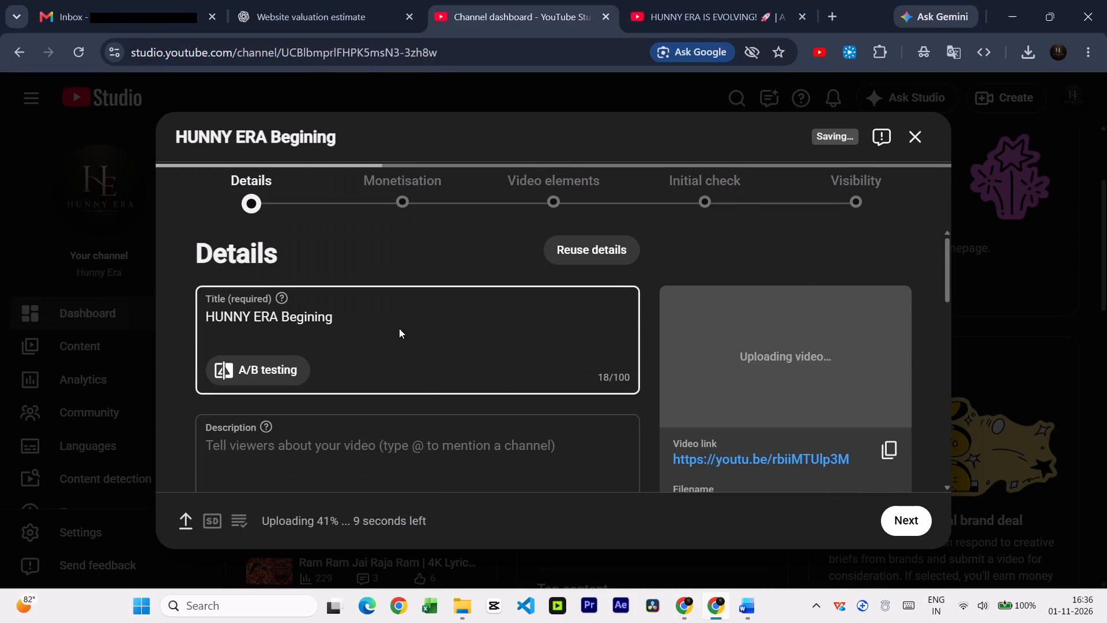
Replace the whole video title with the copied title "HUNNY ERA Kyun Badal Raha Hai? 😳 | The Real Reason".
{"action": "left_click_drag", "start_coordinate": [398, 328], "coordinate": [241, 321]}
{"action": "left_click", "coordinate": [308, 322]}
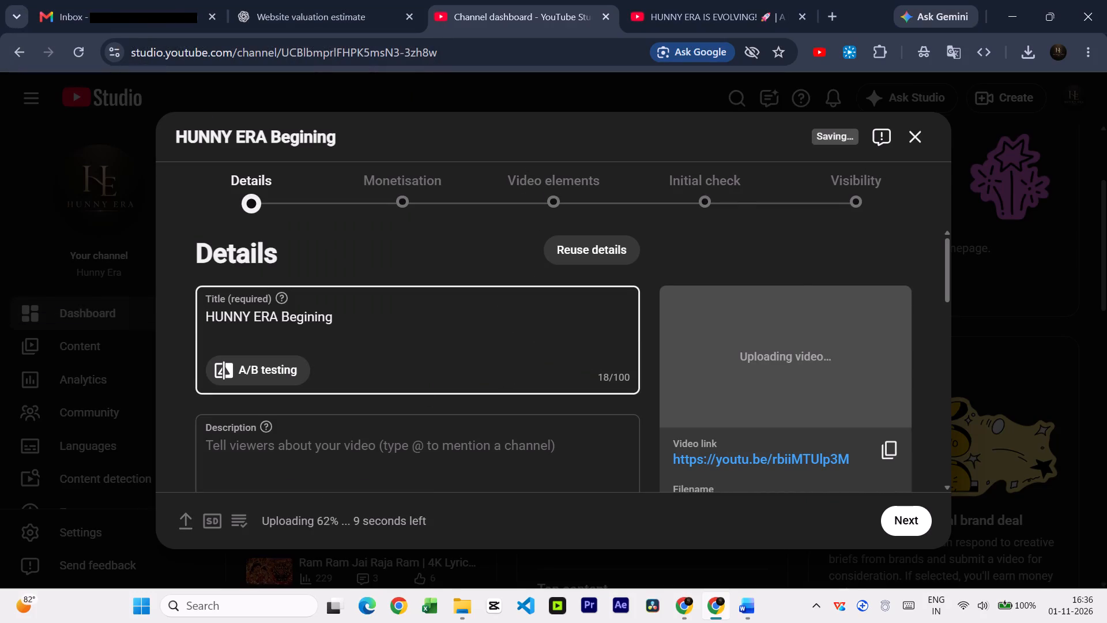
{"action": "key", "text": "ctrl+a"}
{"action": "key", "text": "ctrl+v"}
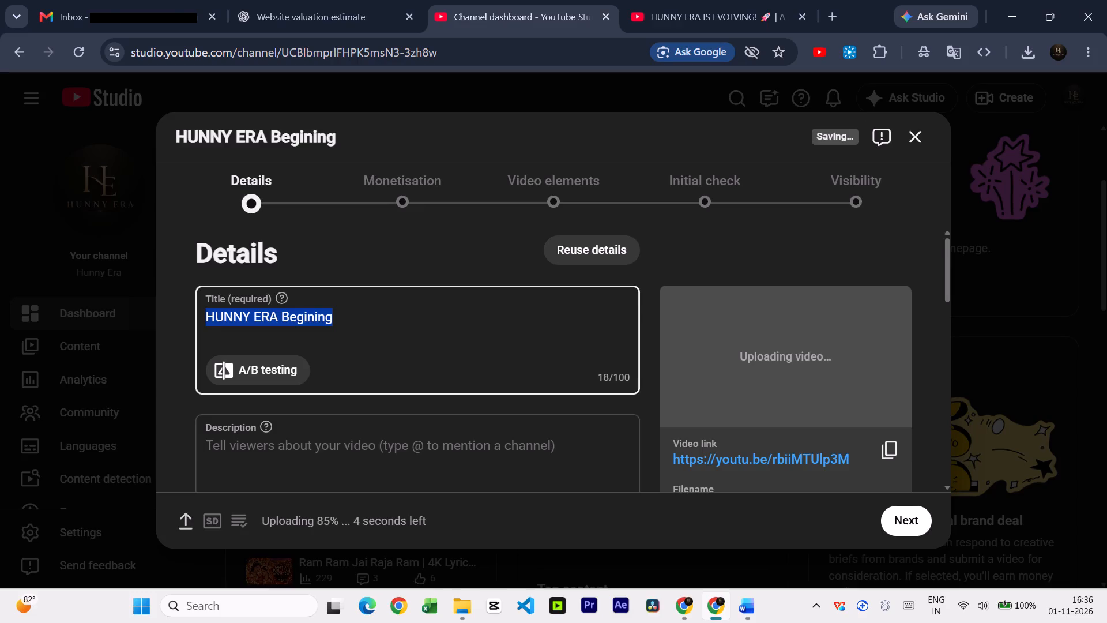
{"action": "left_click", "coordinate": [353, 260]}
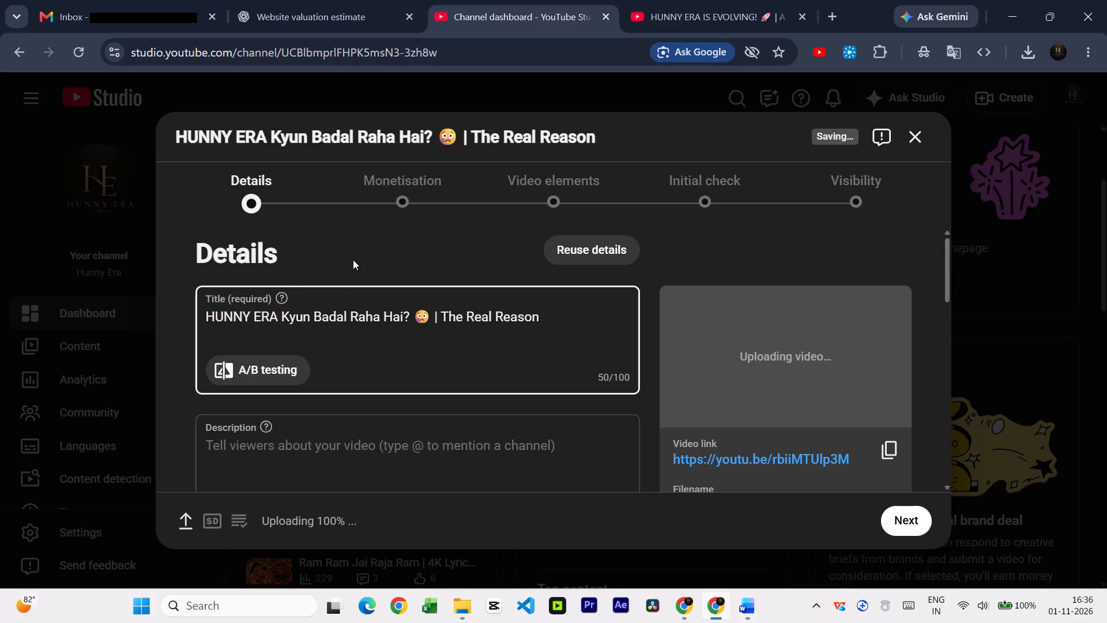
Append "| HUNNY ERA" to the end of the video title.
{"action": "left_click", "coordinate": [562, 315]}
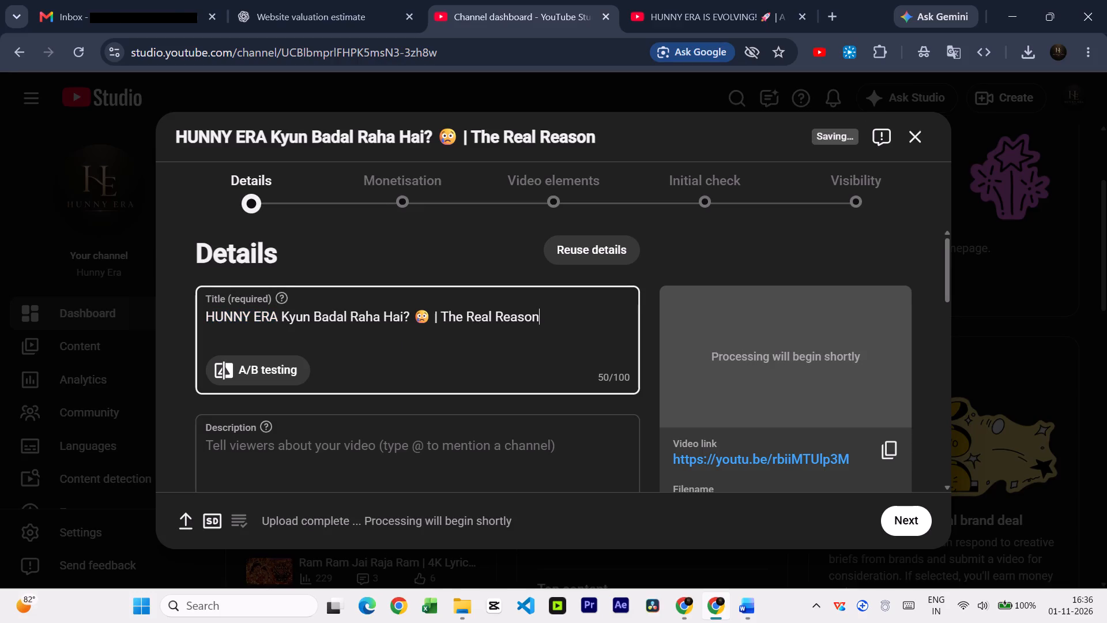
{"action": "key", "text": "space"}
{"action": "type", "text": "|"}
{"action": "key", "text": "space"}
{"action": "type", "text": "hUN"}
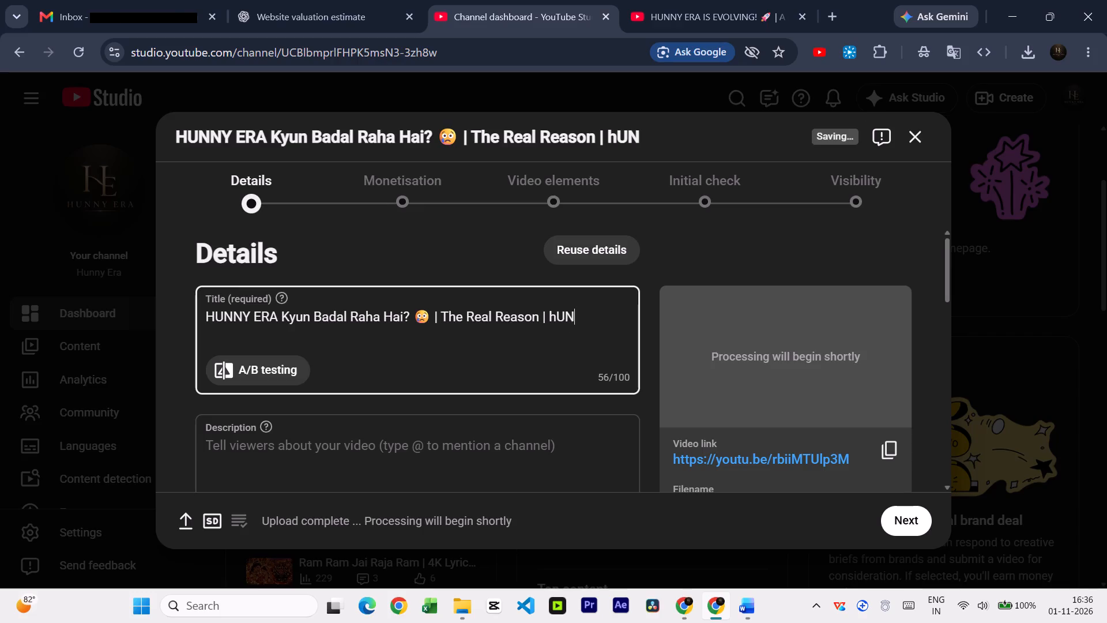
{"action": "key", "text": "BackSpace"}
{"action": "key", "text": "BackSpace"}
{"action": "key", "text": "BackSpace"}
{"action": "type", "text": "hunn"}
{"action": "key", "text": "BackSpace"}
{"action": "key", "text": "BackSpace"}
{"action": "key", "text": "BackSpace"}
{"action": "key", "text": "BackSpace"}
{"action": "key", "text": "BackSpace"}
{"action": "key", "text": "space"}
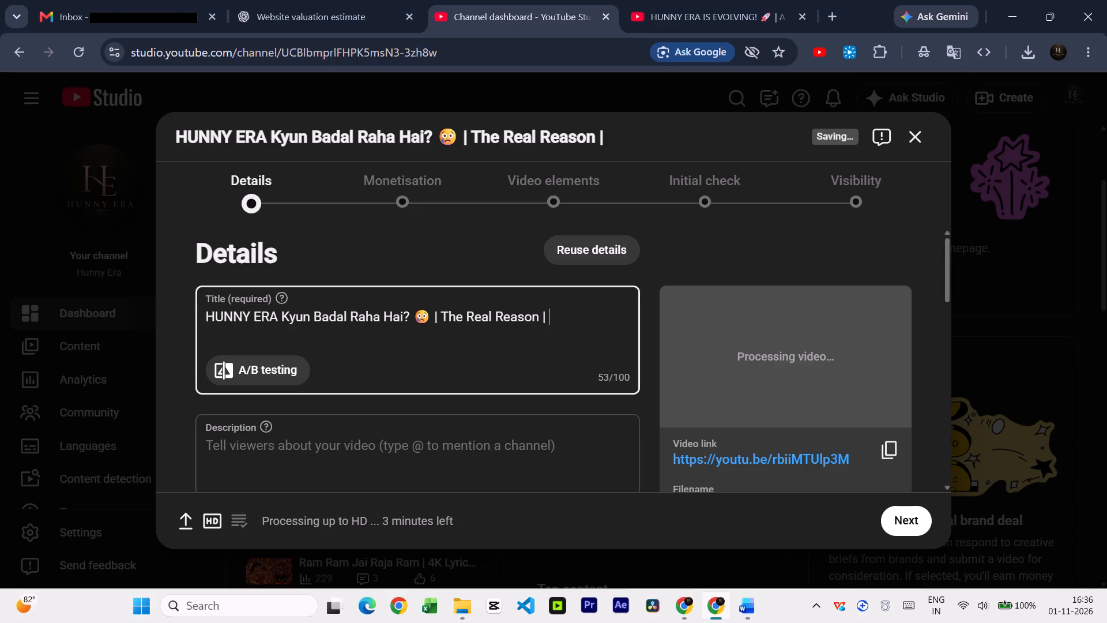
{"action": "type", "text": "HUNNY ERA"}
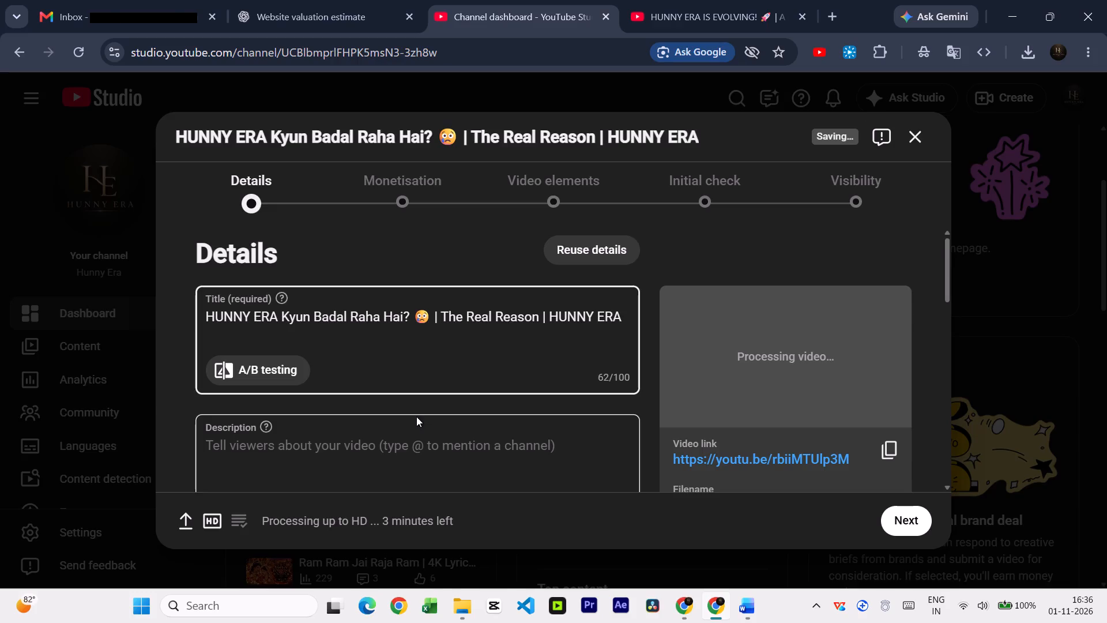
{"action": "scroll", "coordinate": [416, 416], "scroll_direction": "down", "scroll_amount": 1}
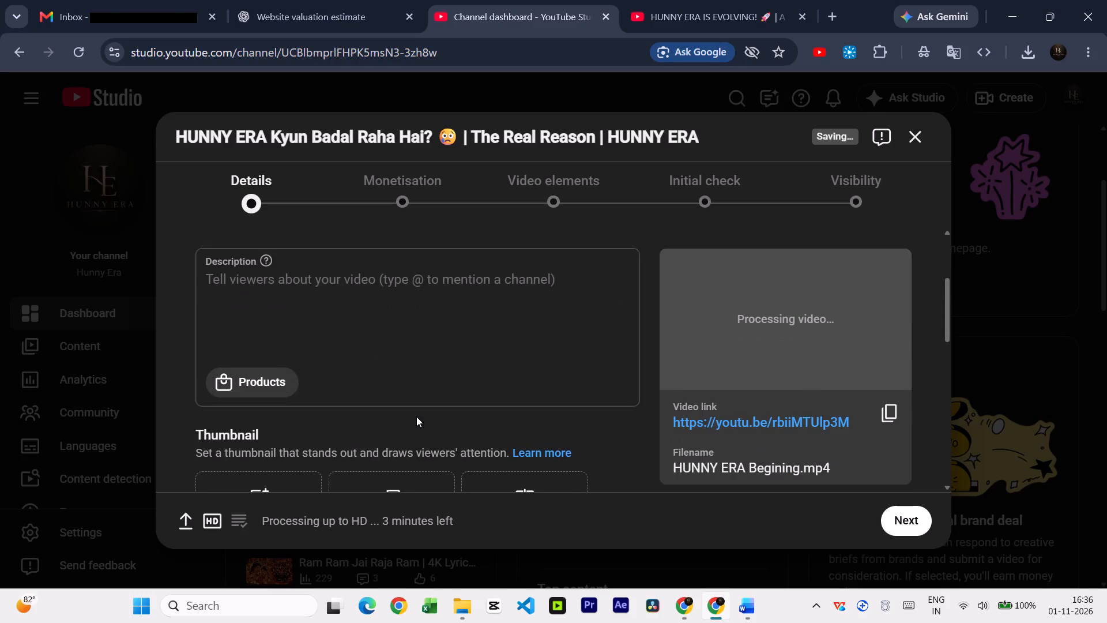
{"action": "scroll", "coordinate": [416, 358], "scroll_direction": "up", "scroll_amount": 1}
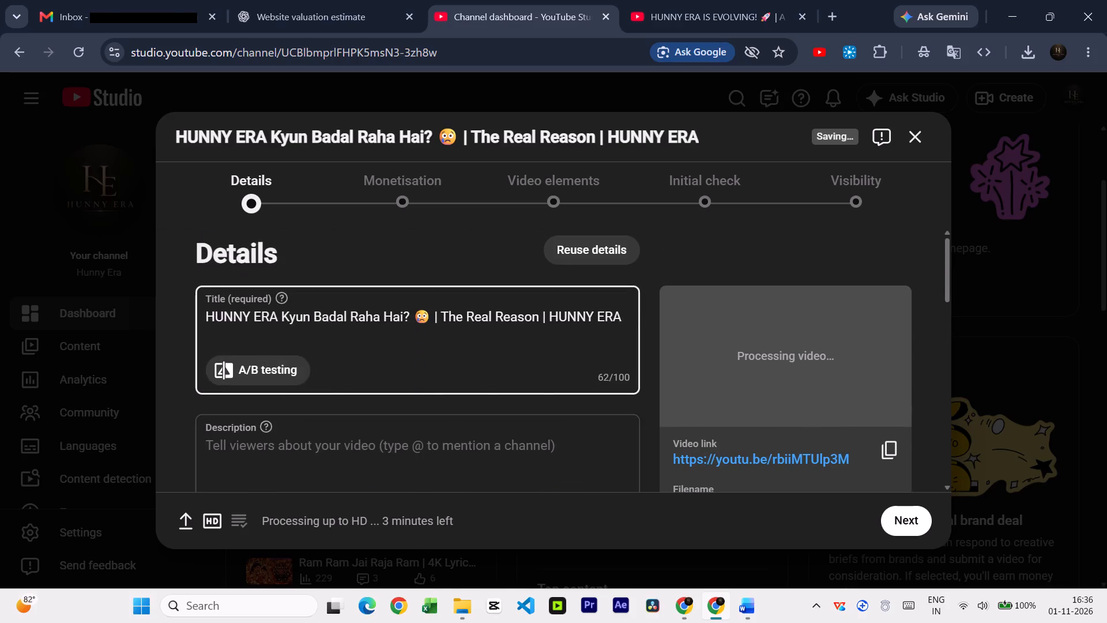
Insert ", Why Hunny Era Change" after the emoji in the video title, before "| The Real Reason".
{"action": "left_click", "coordinate": [417, 314]}
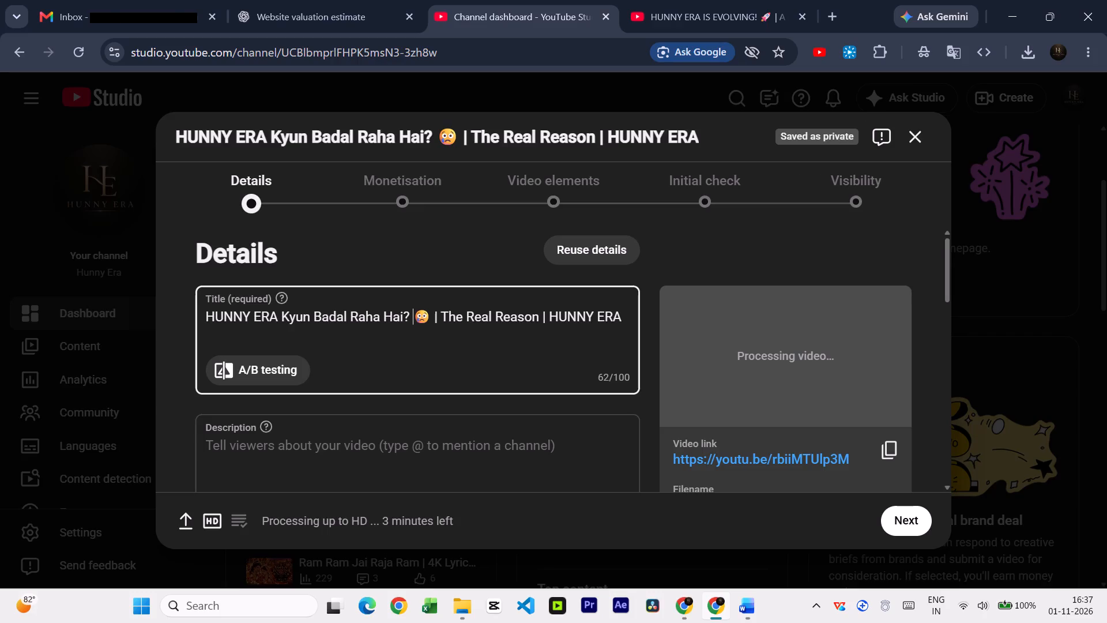
{"action": "key", "text": "Right"}
{"action": "key", "text": "space"}
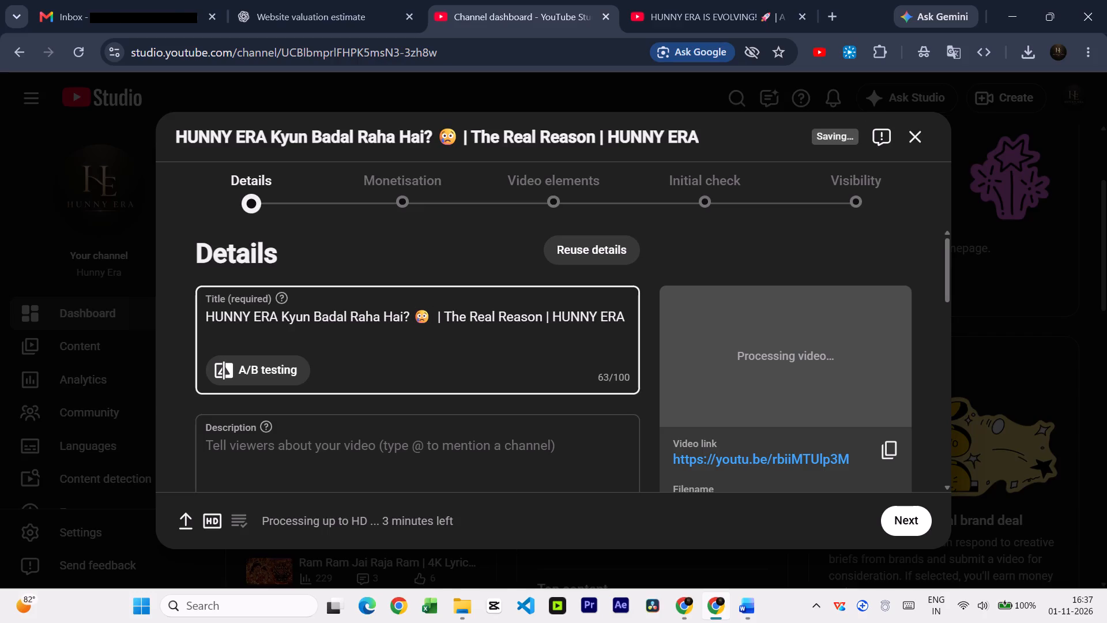
{"action": "key", "text": "BackSpace"}
{"action": "type", "text": ","}
{"action": "key", "text": "space"}
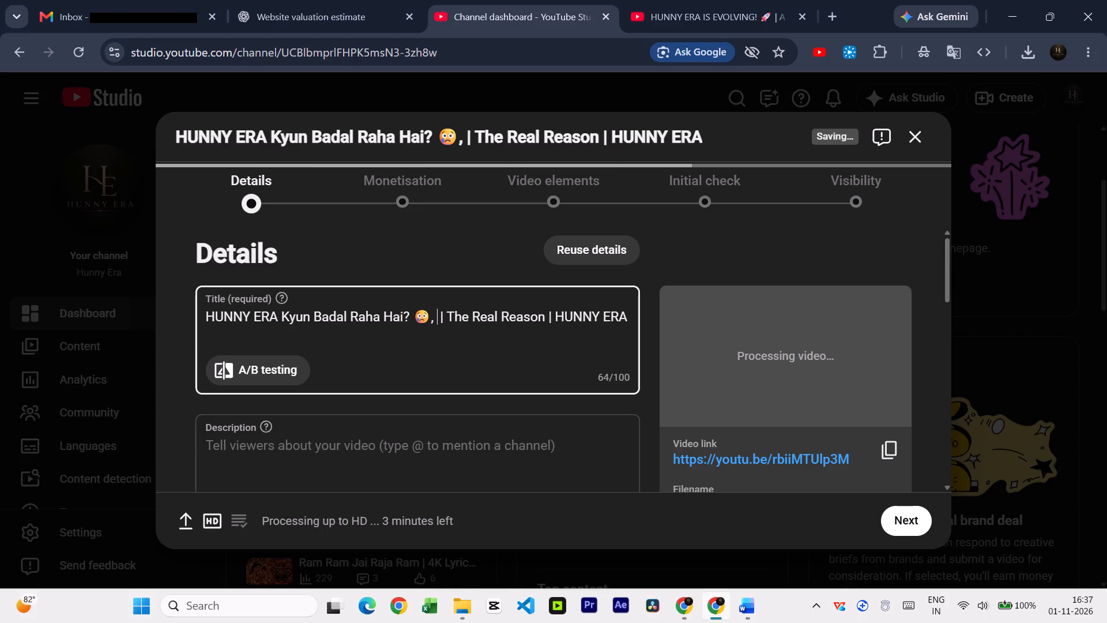
{"action": "key", "text": "w"}
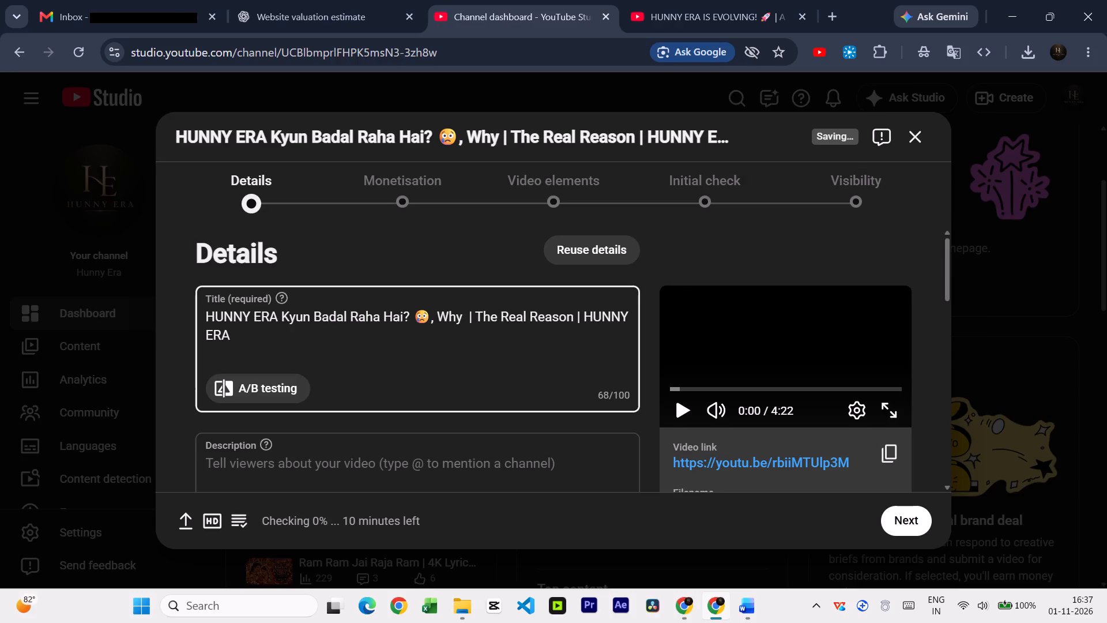
{"action": "key", "text": "shift+h"}
{"action": "key", "text": "u"}
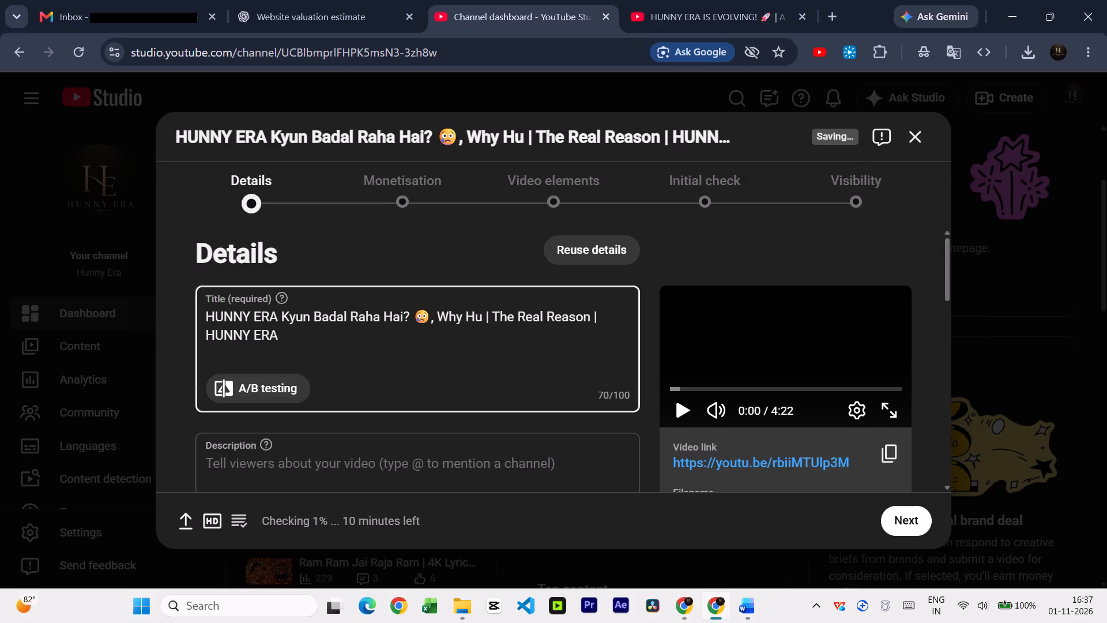
{"action": "type", "text": "nny Era"}
{"action": "key", "text": "space"}
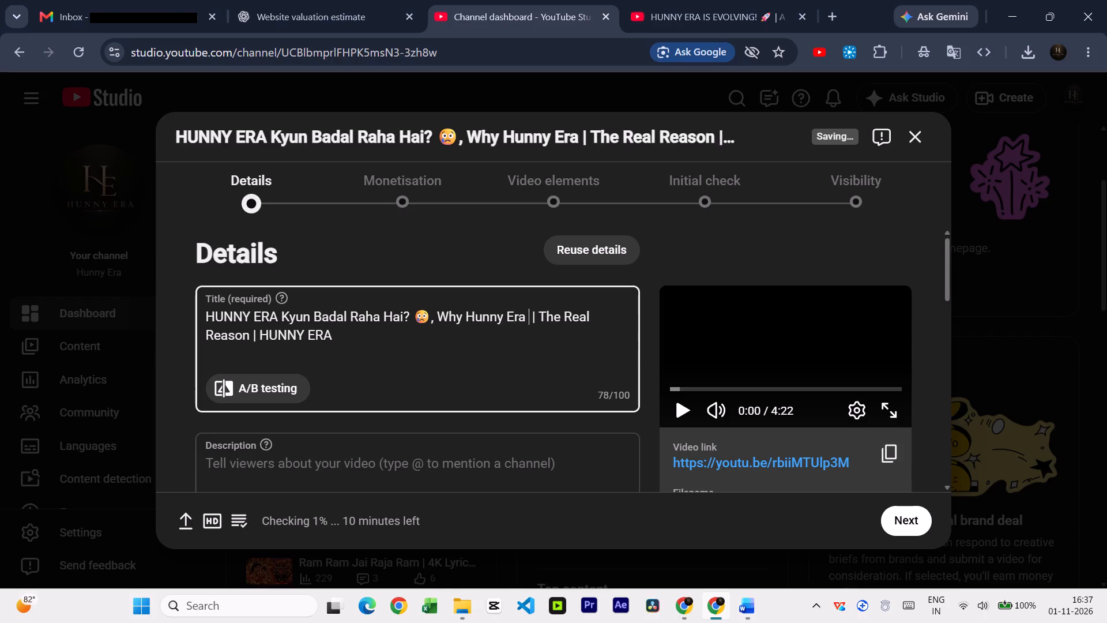
{"action": "type", "text": "Chan"}
{"action": "type", "text": "ge"}
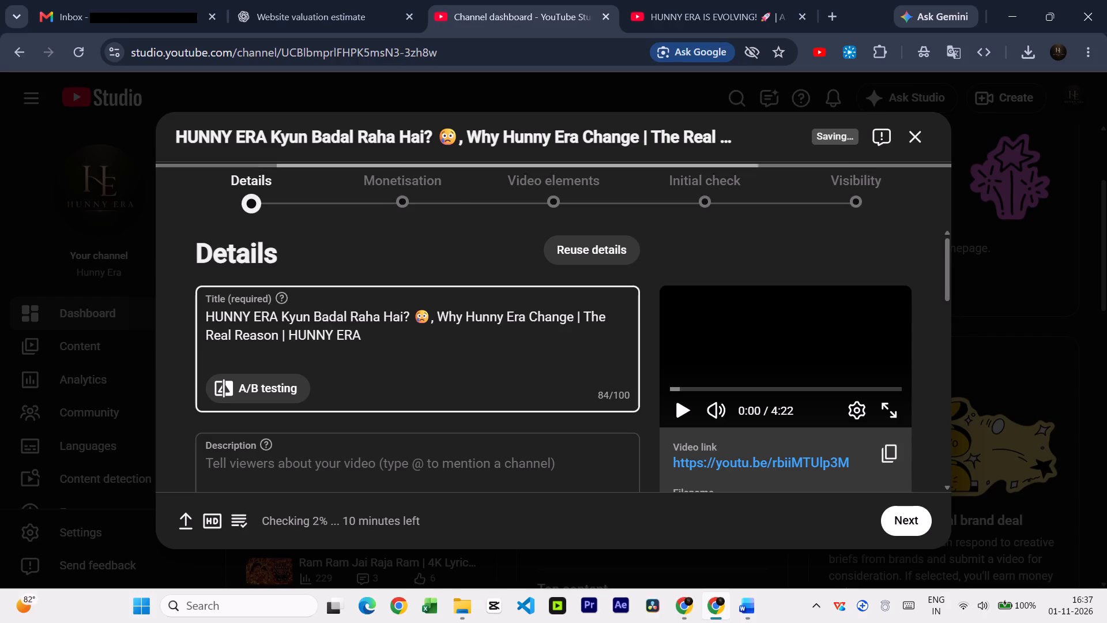
Copy the title's 😳 emoji and add it again after "Why Hunny Era Change".
{"action": "key", "text": "Left"}
{"action": "key", "text": "Left"}
{"action": "key", "text": "Left"}
{"action": "key", "text": "Left"}
{"action": "key", "text": "Left"}
{"action": "key", "text": "Left"}
{"action": "key", "text": "Left"}
{"action": "key", "text": "Left"}
{"action": "key", "text": "Left"}
{"action": "key", "text": "Left"}
{"action": "key", "text": "Left"}
{"action": "key", "text": "Left"}
{"action": "key", "text": "Left"}
{"action": "key", "text": "Left"}
{"action": "key", "text": "Left"}
{"action": "key", "text": "Left"}
{"action": "key", "text": "Left"}
{"action": "key", "text": "Left"}
{"action": "key", "text": "Left"}
{"action": "key", "text": "Left"}
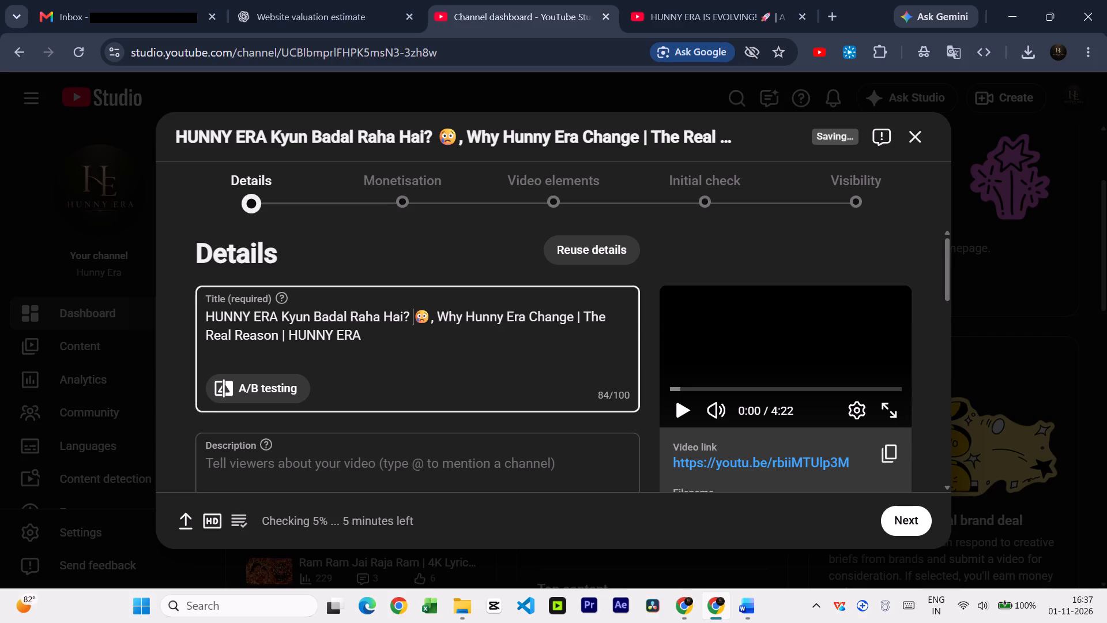
{"action": "key", "text": "Right"}
{"action": "key", "text": "Left"}
{"action": "key", "text": "Right"}
{"action": "key", "text": "shift+Left"}
{"action": "key", "text": "ctrl+c"}
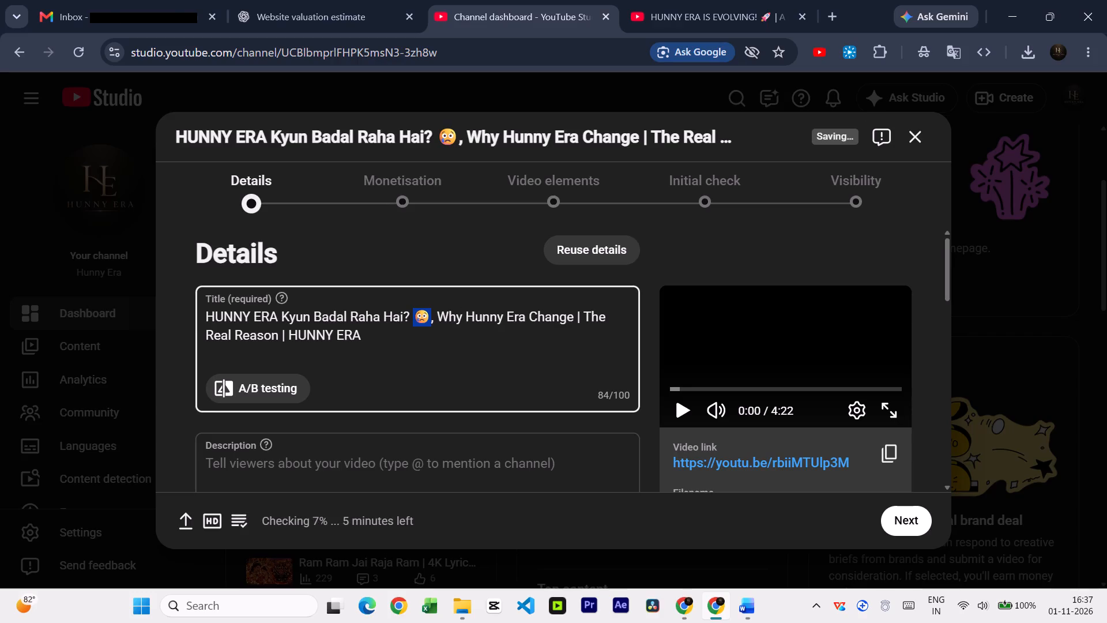
{"action": "key", "text": "ctrl+c"}
{"action": "key", "text": "ctrl+c"}
{"action": "key", "text": "ctrl+c"}
{"action": "key", "text": "ctrl+c"}
{"action": "key", "text": "Right"}
{"action": "key", "text": "Right"}
{"action": "key", "text": "Right"}
{"action": "key", "text": "Right"}
{"action": "key", "text": "Right"}
{"action": "key", "text": "Right"}
{"action": "key", "text": "Right"}
{"action": "key", "text": "Right"}
{"action": "key", "text": "Right"}
{"action": "key", "text": "Right"}
{"action": "key", "text": "Right"}
{"action": "key", "text": "Right"}
{"action": "key", "text": "Right"}
{"action": "key", "text": "Right"}
{"action": "key", "text": "Right"}
{"action": "key", "text": "Right"}
{"action": "key", "text": "Right"}
{"action": "key", "text": "Right"}
{"action": "key", "text": "Right"}
{"action": "key", "text": "Right"}
{"action": "key", "text": "Right"}
{"action": "key", "text": "Right"}
{"action": "key", "text": "Right"}
{"action": "key", "text": "Right"}
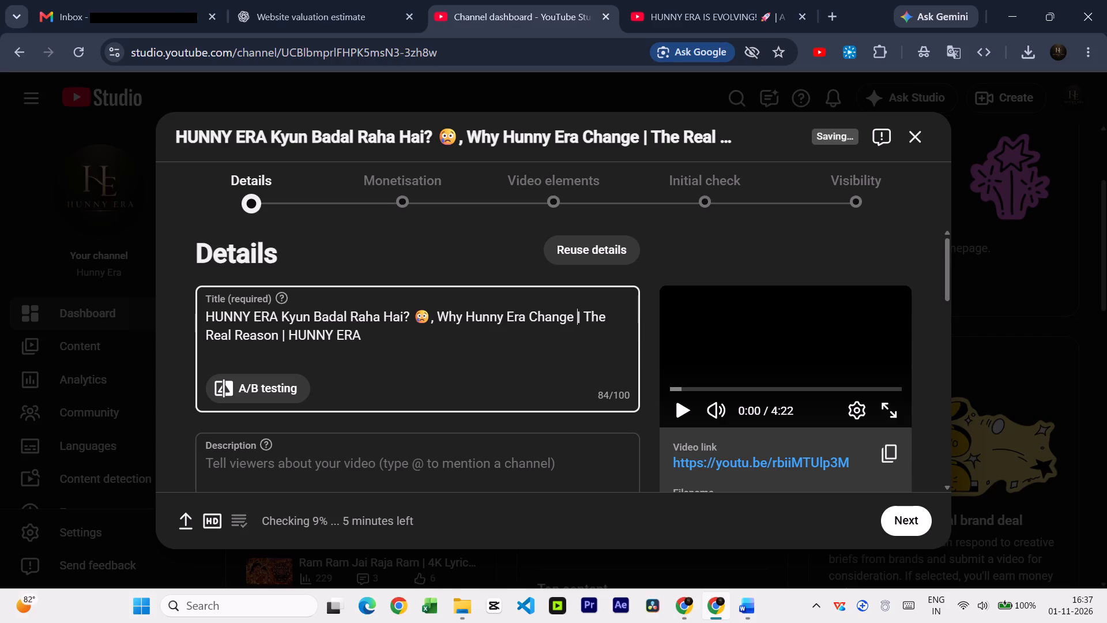
{"action": "key", "text": "ctrl+v"}
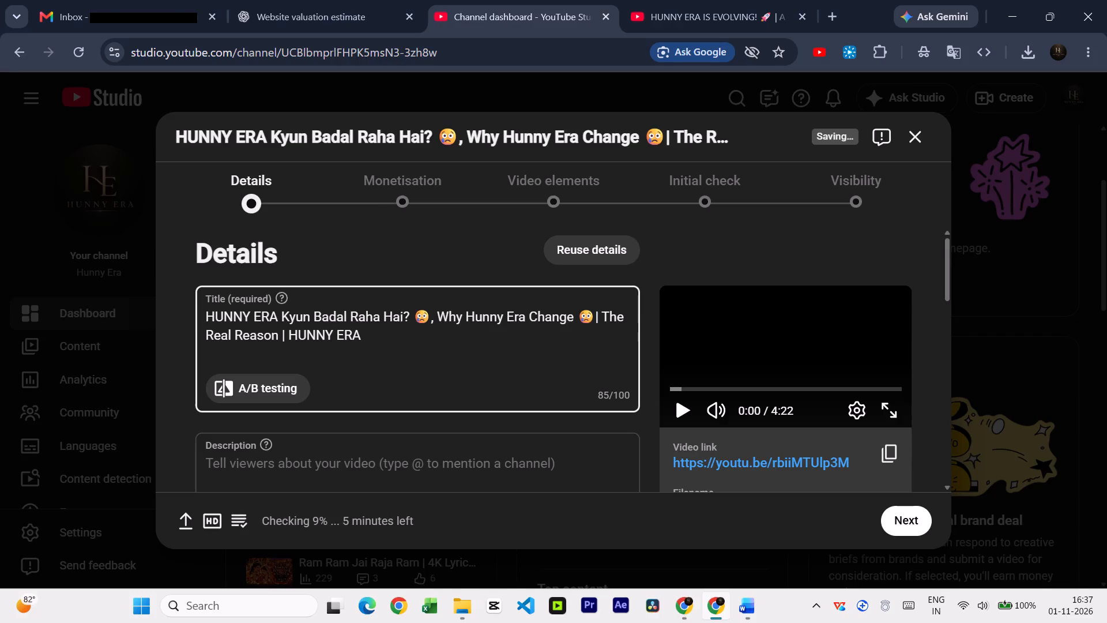
Replace the comma before "Why Hunny Era Change" in the title with a "|" separator followed by a space.
{"action": "left_click", "coordinate": [439, 321]}
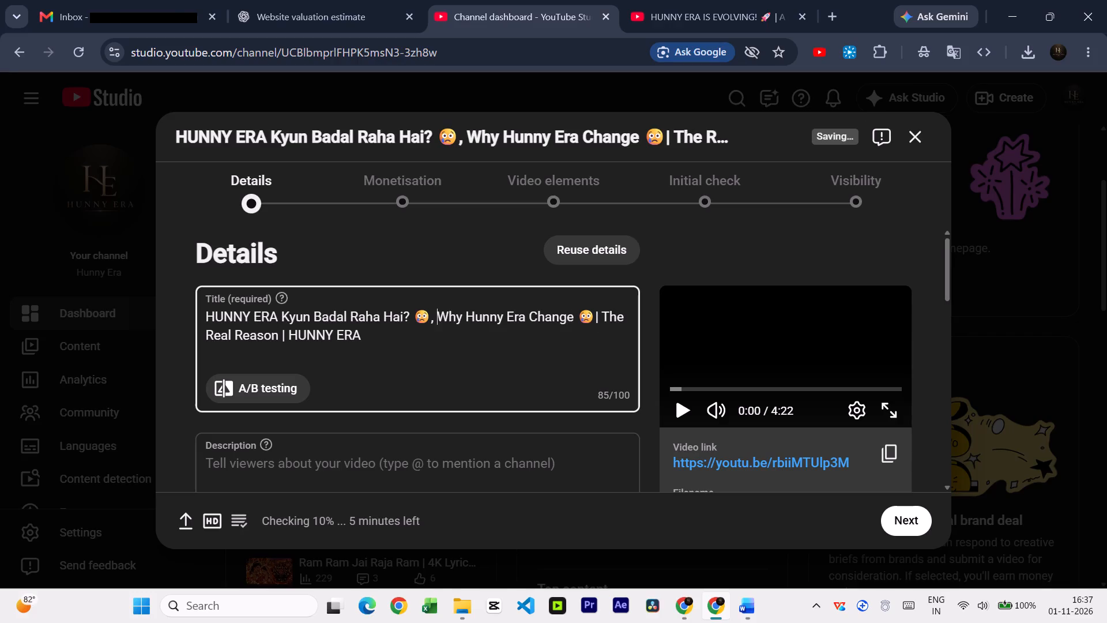
{"action": "key", "text": "BackSpace"}
{"action": "key", "text": "BackSpace"}
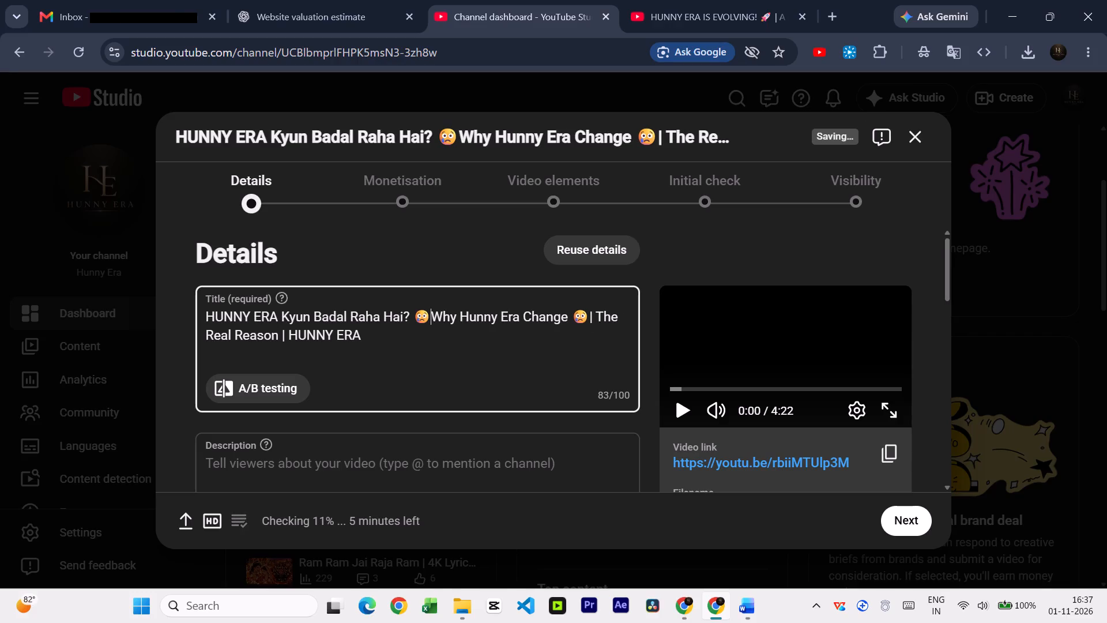
{"action": "type", "text": "|"}
{"action": "key", "text": "space"}
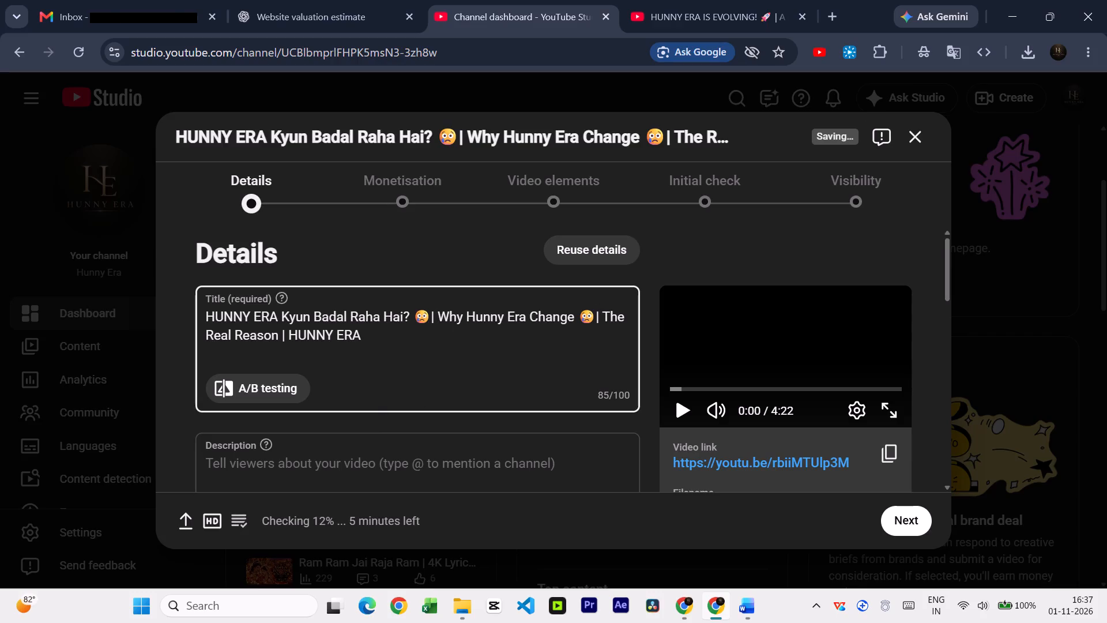
In the HUNNY ERA Kyun Badal Raha Hai Word document, copy all text below the title heading through the final hashtags.
{"action": "scroll", "coordinate": [486, 349], "scroll_direction": "down", "scroll_amount": 1}
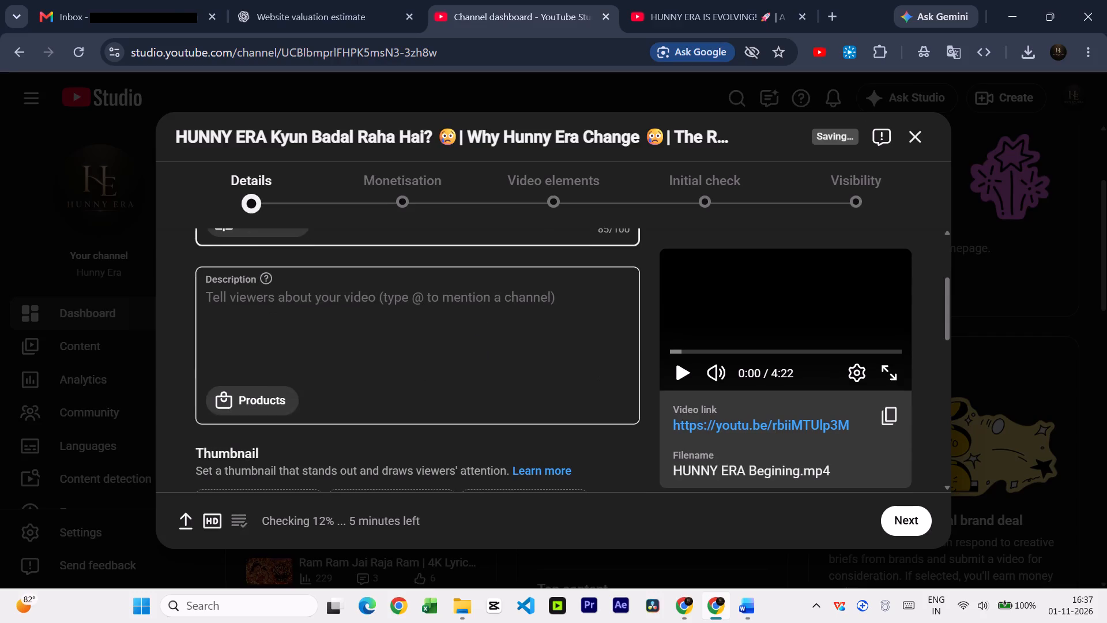
{"action": "scroll", "coordinate": [480, 350], "scroll_direction": "up", "scroll_amount": 1}
{"action": "scroll", "coordinate": [473, 367], "scroll_direction": "down", "scroll_amount": 1}
{"action": "left_click", "coordinate": [391, 303]}
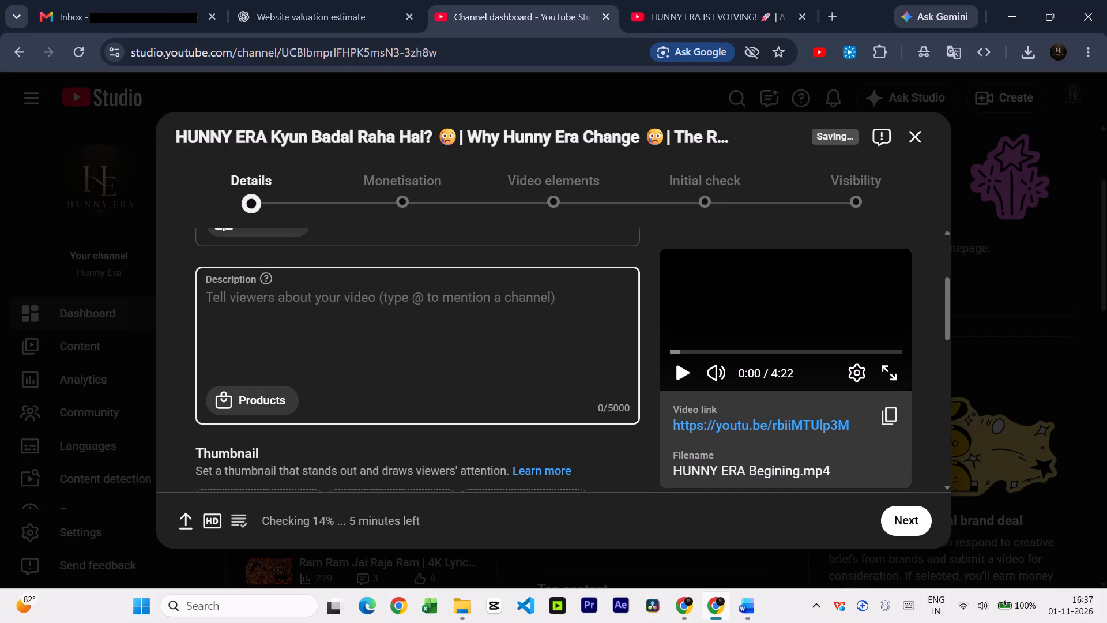
{"action": "key", "text": "alt+Tab"}
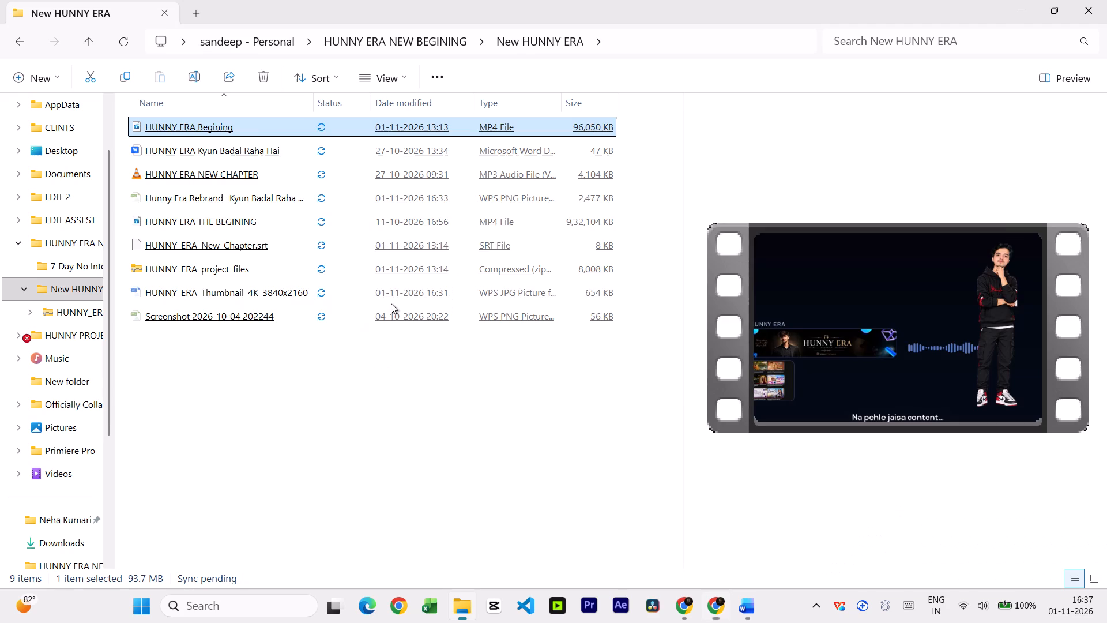
{"action": "key", "text": "alt+Tab"}
{"action": "key", "text": "alt+Tab"}
{"action": "left_click", "coordinate": [417, 390]}
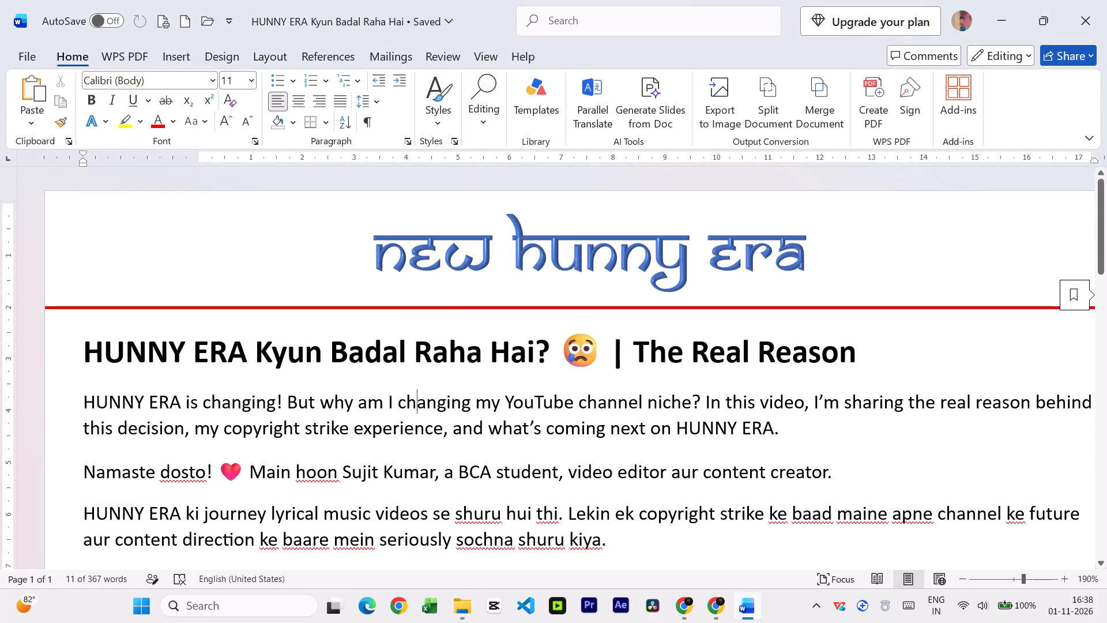
{"action": "scroll", "coordinate": [417, 390], "scroll_direction": "down", "scroll_amount": 7, "text": "ctrl"}
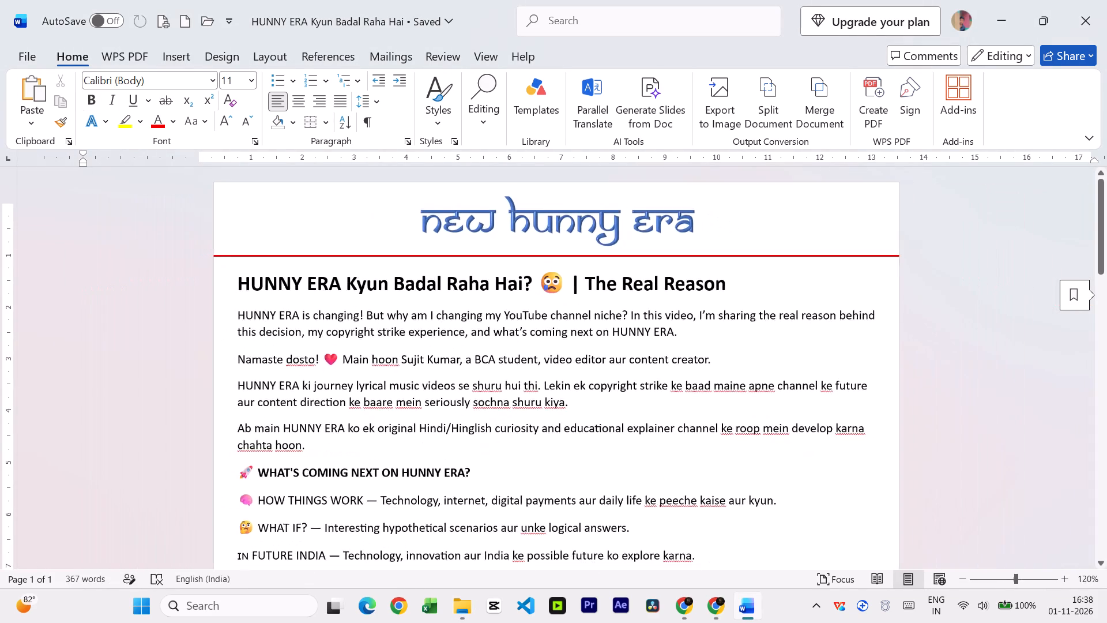
{"action": "scroll", "coordinate": [417, 390], "scroll_direction": "down", "scroll_amount": 4, "text": "ctrl"}
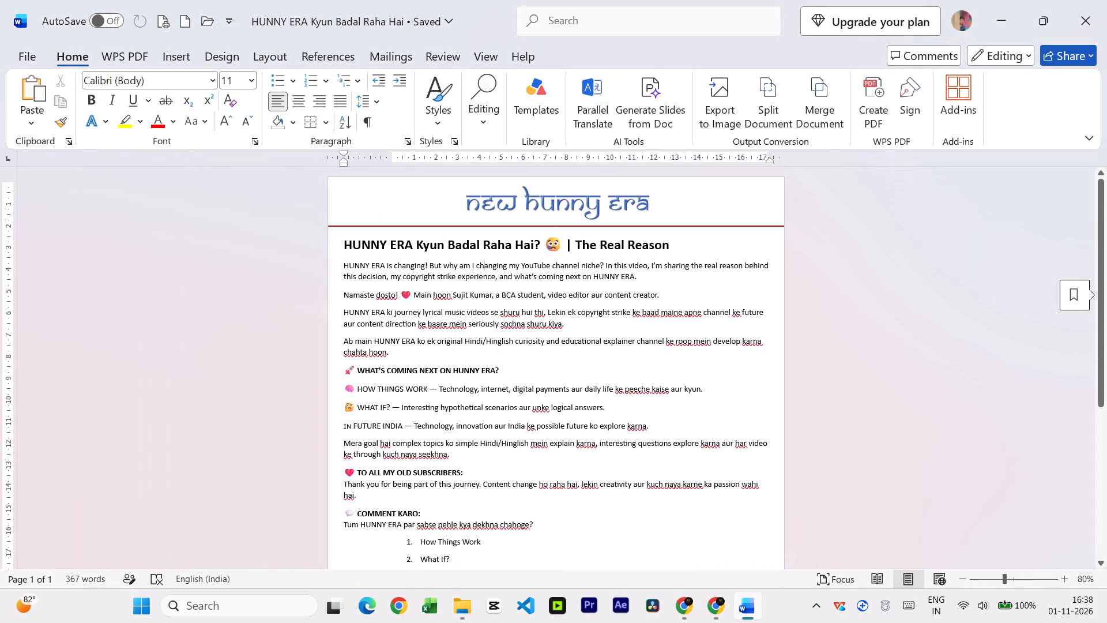
{"action": "left_click_drag", "start_coordinate": [341, 265], "coordinate": [417, 442]}
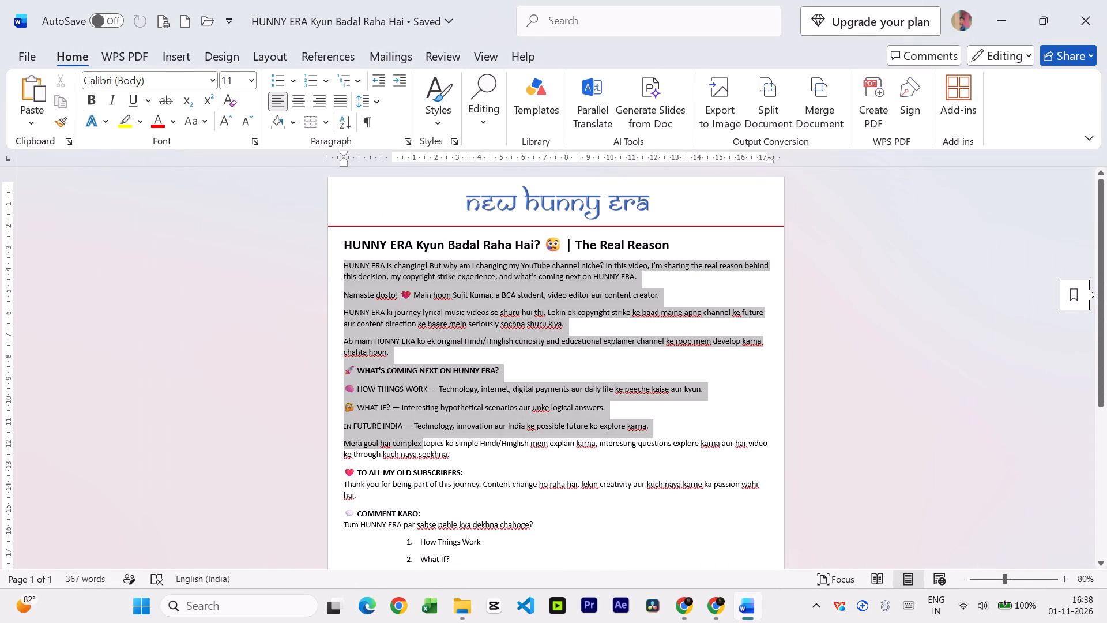
{"action": "left_click_drag", "start_coordinate": [417, 442], "coordinate": [476, 577]}
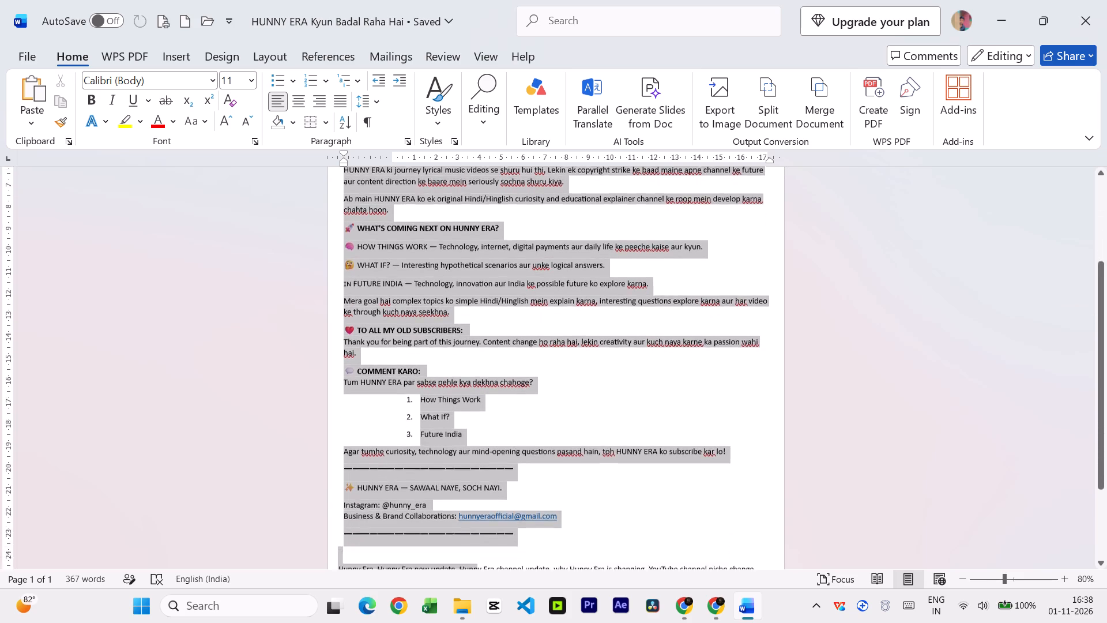
{"action": "left_click_drag", "start_coordinate": [476, 577], "coordinate": [423, 504]}
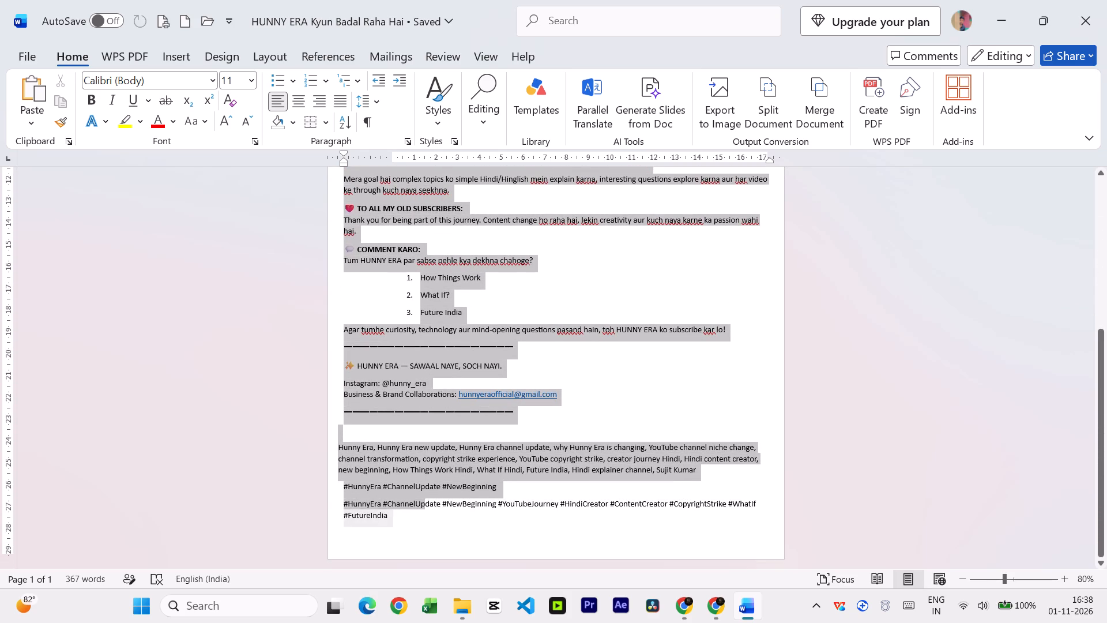
{"action": "left_click_drag", "start_coordinate": [423, 504], "coordinate": [416, 515]}
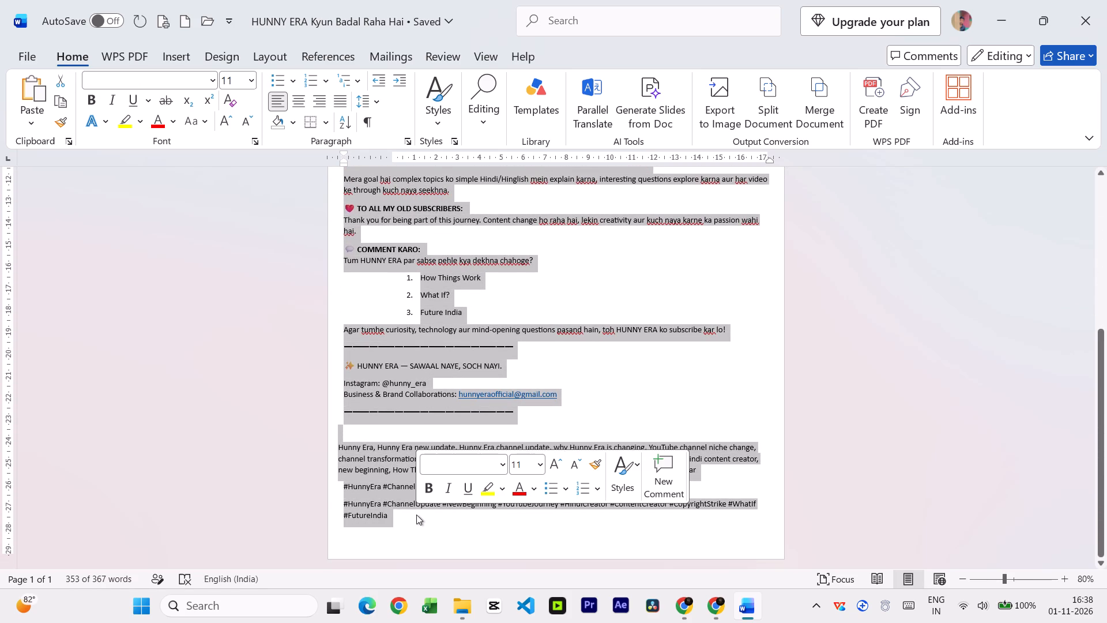
{"action": "key", "text": "ctrl+c"}
{"action": "key", "text": "ctrl+c"}
{"action": "key", "text": "ctrl+c"}
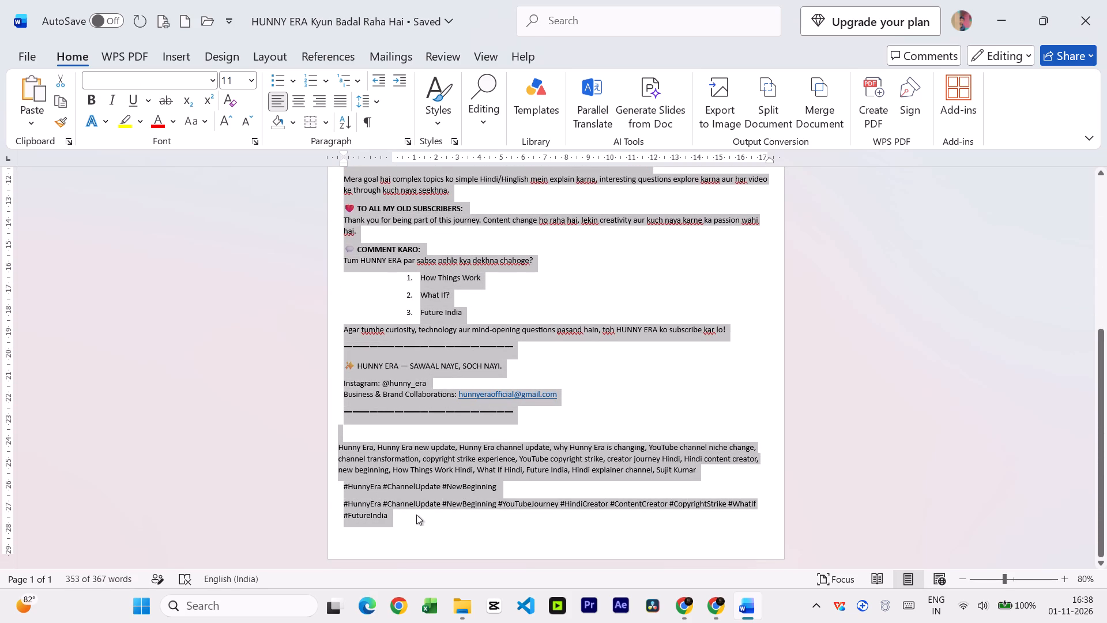
{"action": "key", "text": "ctrl+c"}
{"action": "key", "text": "ctrl+c"}
Back in YouTube Studio, paste the copied text into the video's empty description.
{"action": "key", "text": "alt+Tab"}
{"action": "key", "text": "alt+Tab"}
{"action": "key", "text": "alt+Tab"}
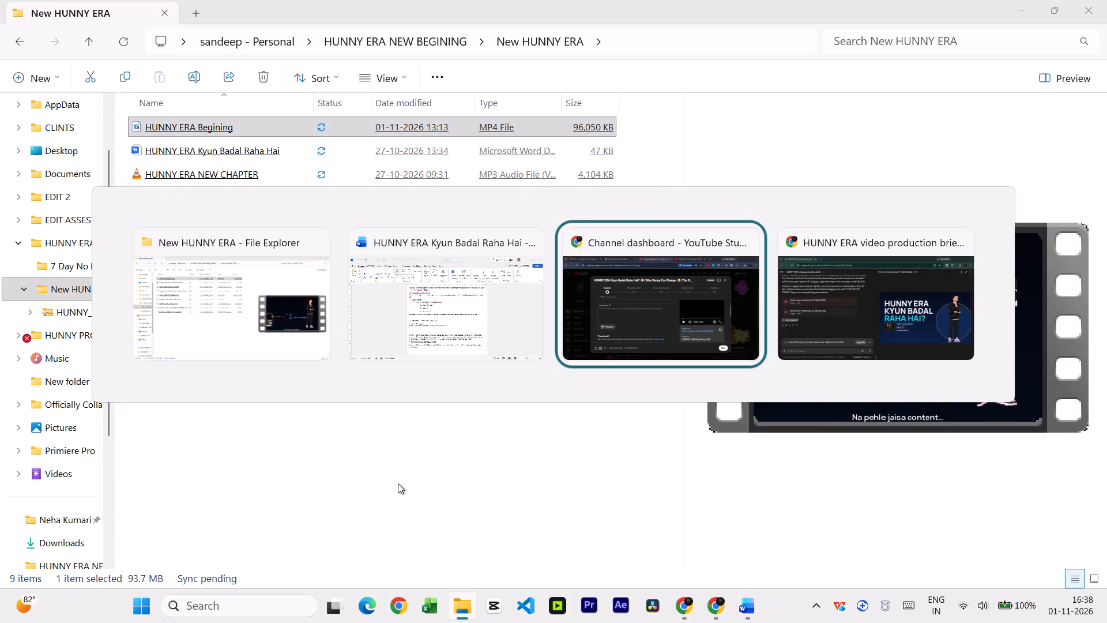
{"action": "left_click", "coordinate": [317, 328]}
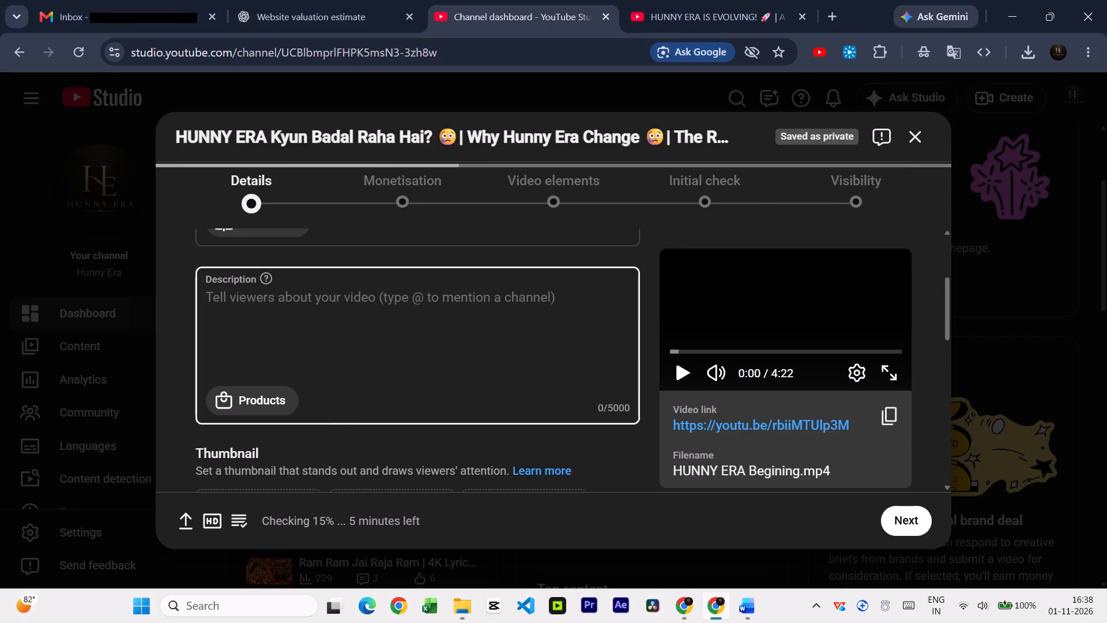
{"action": "key", "text": "ctrl+v"}
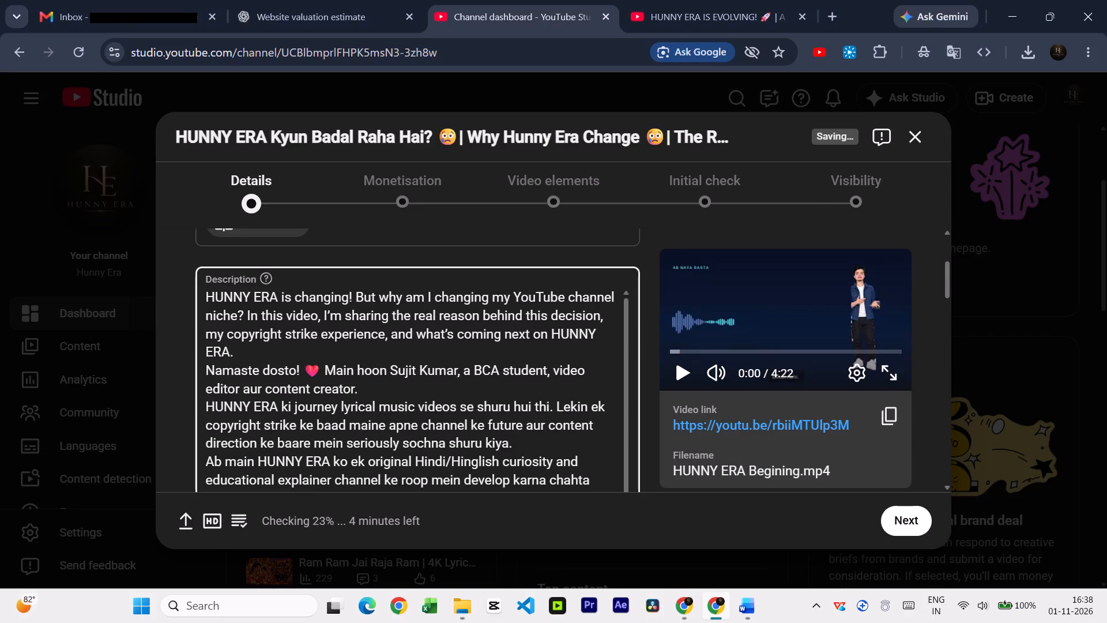
In the video description, start "In this video" on a new line and insert a blank line before "Namaste dosto!".
{"action": "left_click", "coordinate": [247, 316]}
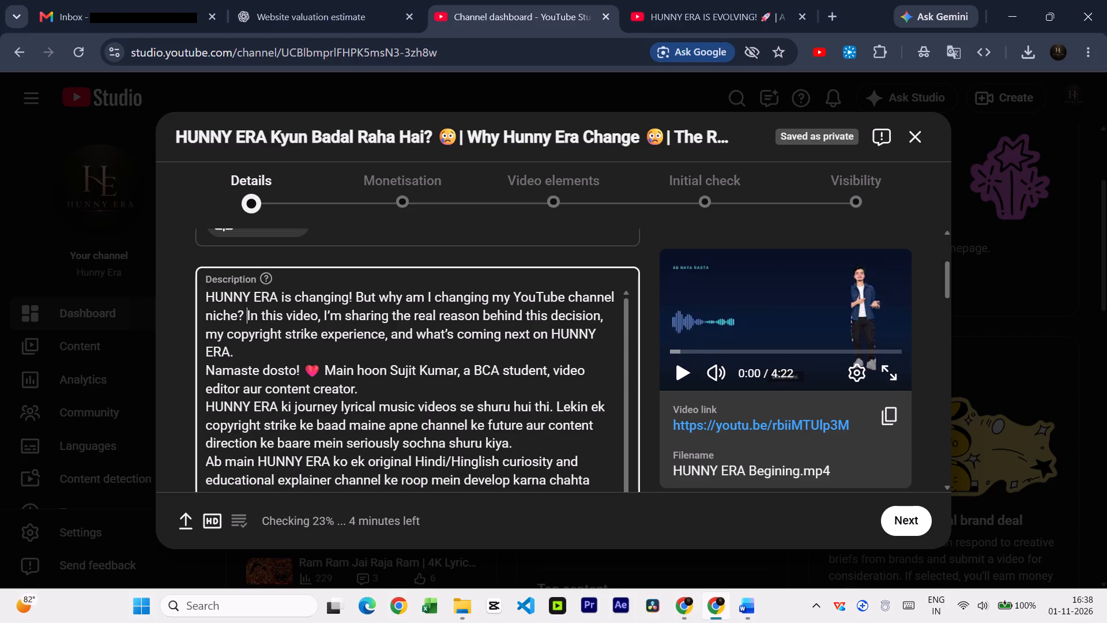
{"action": "key", "text": "shift+Return"}
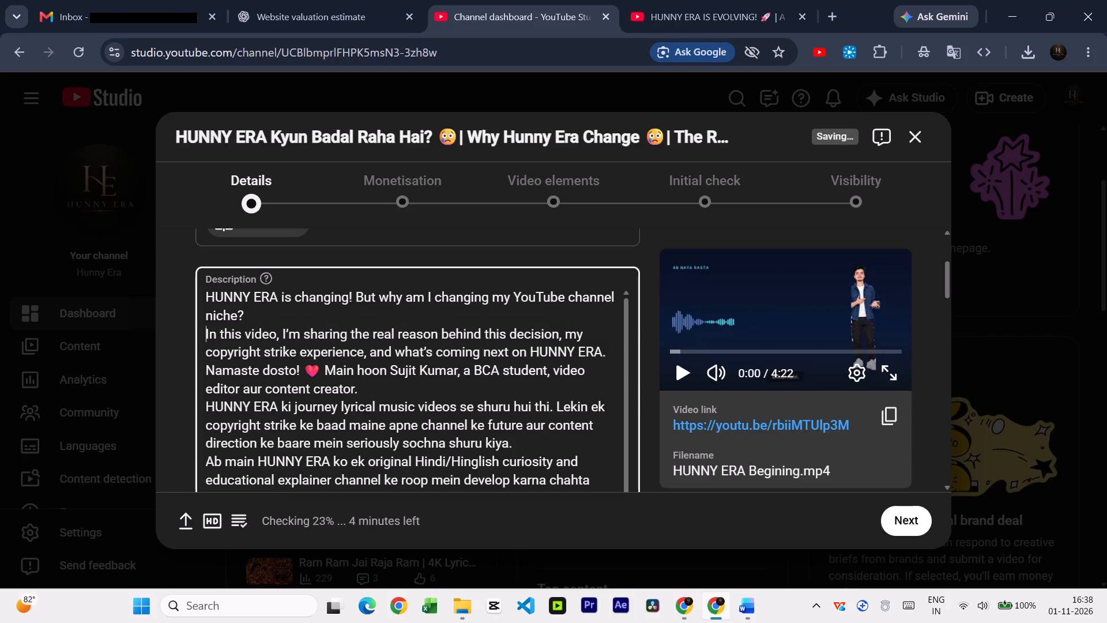
{"action": "key", "text": "Down"}
{"action": "key", "text": "Down"}
{"action": "key", "text": "Right"}
{"action": "key", "text": "Right"}
{"action": "key", "text": "Right"}
{"action": "key", "text": "Right"}
{"action": "key", "text": "Right"}
{"action": "key", "text": "Right"}
{"action": "key", "text": "Right"}
{"action": "key", "text": "Left"}
{"action": "key", "text": "Left"}
{"action": "key", "text": "Left"}
{"action": "key", "text": "Left"}
{"action": "key", "text": "Left"}
{"action": "key", "text": "Left"}
{"action": "key", "text": "Left"}
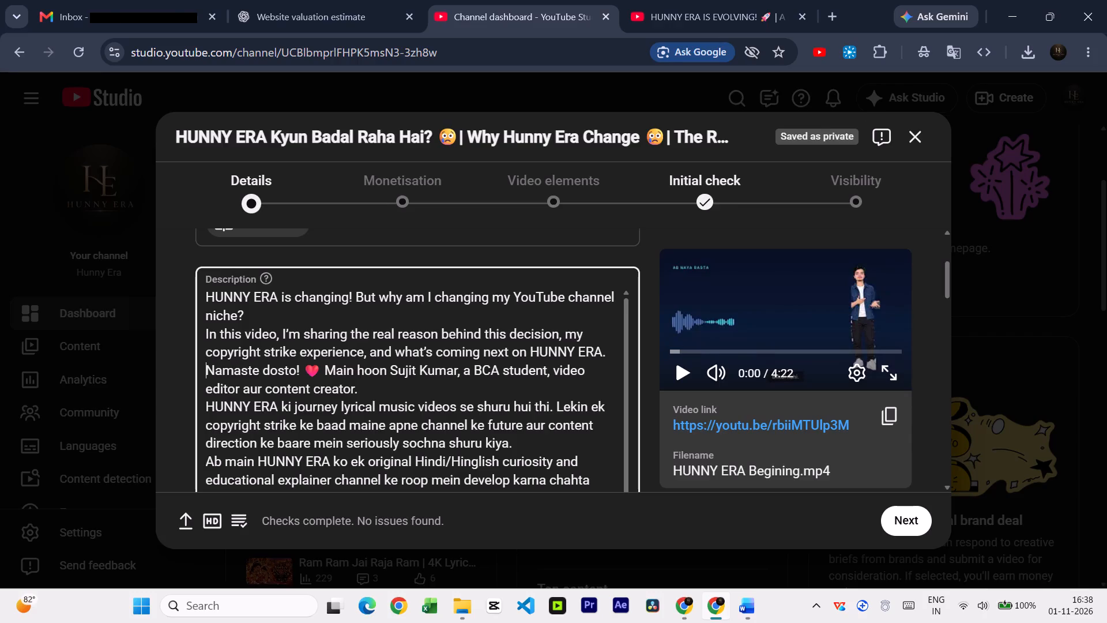
{"action": "key", "text": "shift+Return"}
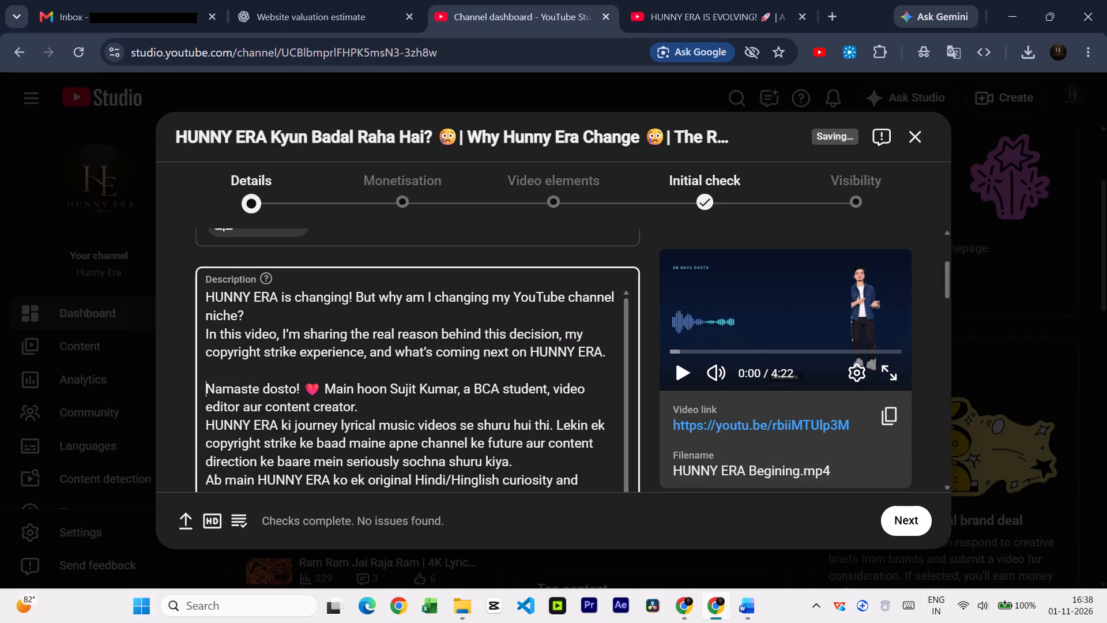
Remove the trailing space after "niche?" and add a blank line between it and "In this video".
{"action": "left_click", "coordinate": [288, 305]}
{"action": "left_click", "coordinate": [269, 325]}
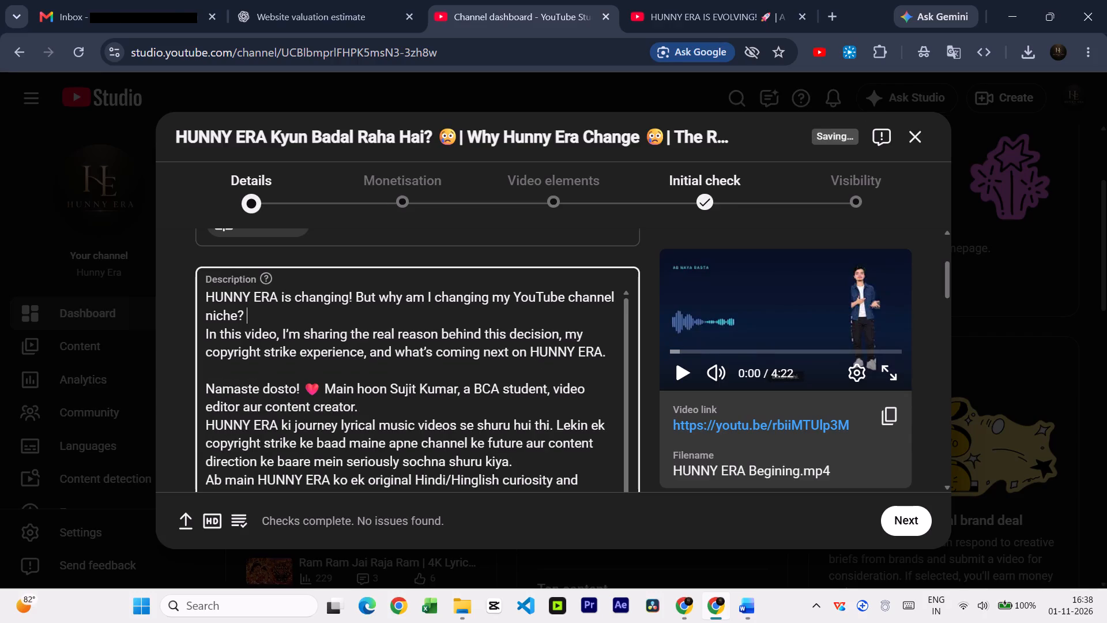
{"action": "left_click", "coordinate": [257, 320]}
{"action": "key", "text": "BackSpace"}
{"action": "key", "text": "shift+Return"}
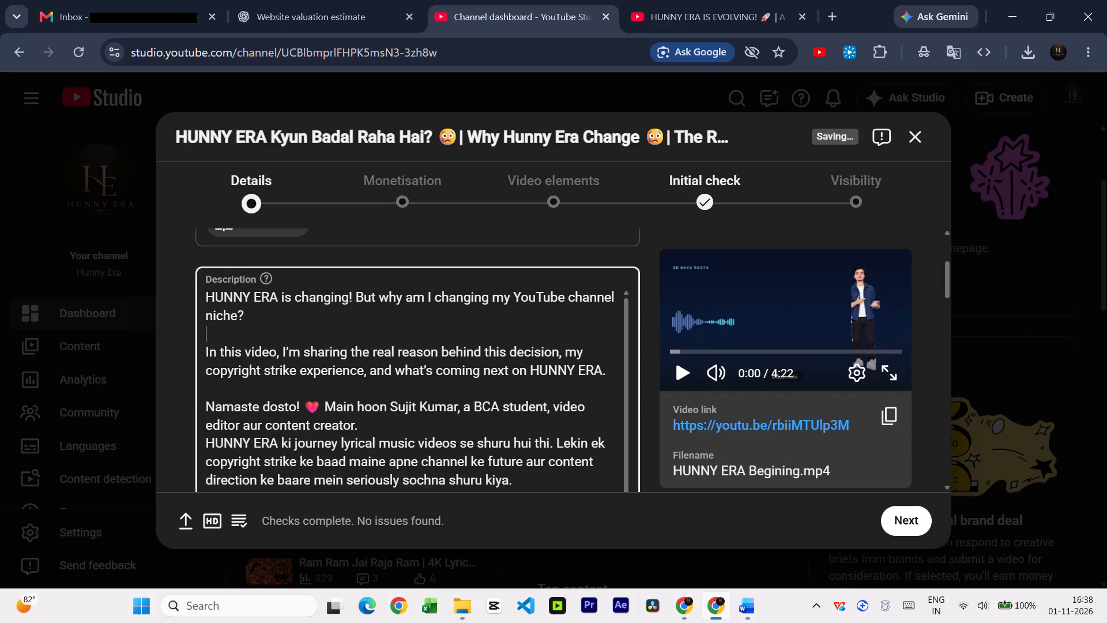
Insert blank lines before the "HUNNY ERA ki journey" and "Ab main HUNNY ERA" paragraphs and the "WHAT'S COMING NEXT ON HUNNY ERA?" heading.
{"action": "scroll", "coordinate": [325, 375], "scroll_direction": "down", "scroll_amount": 1}
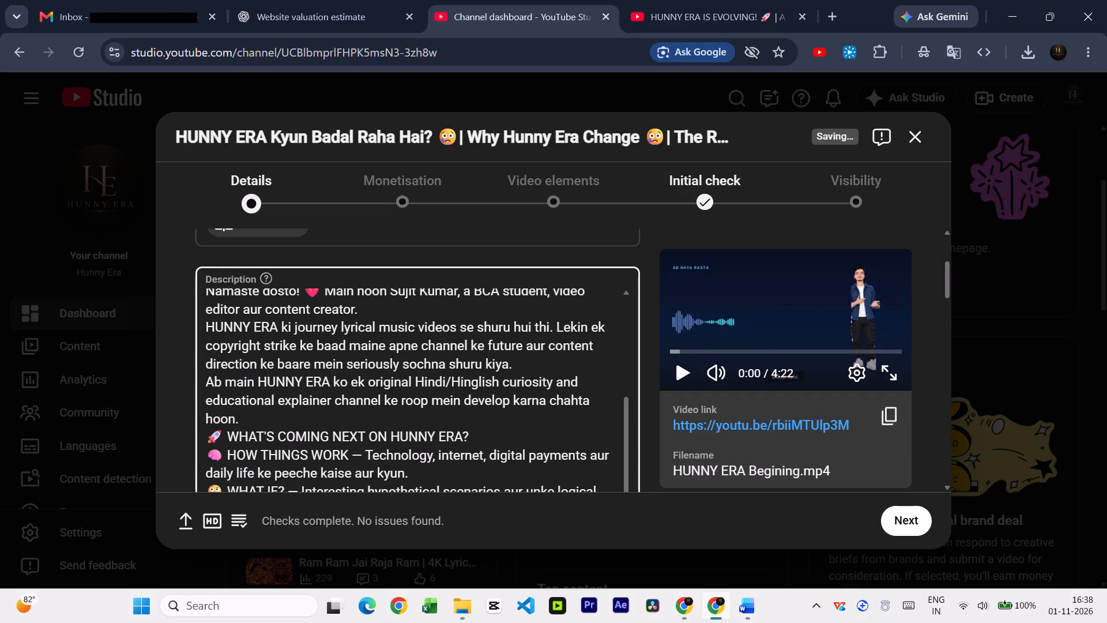
{"action": "left_click", "coordinate": [361, 301]}
{"action": "key", "text": "shift+Return"}
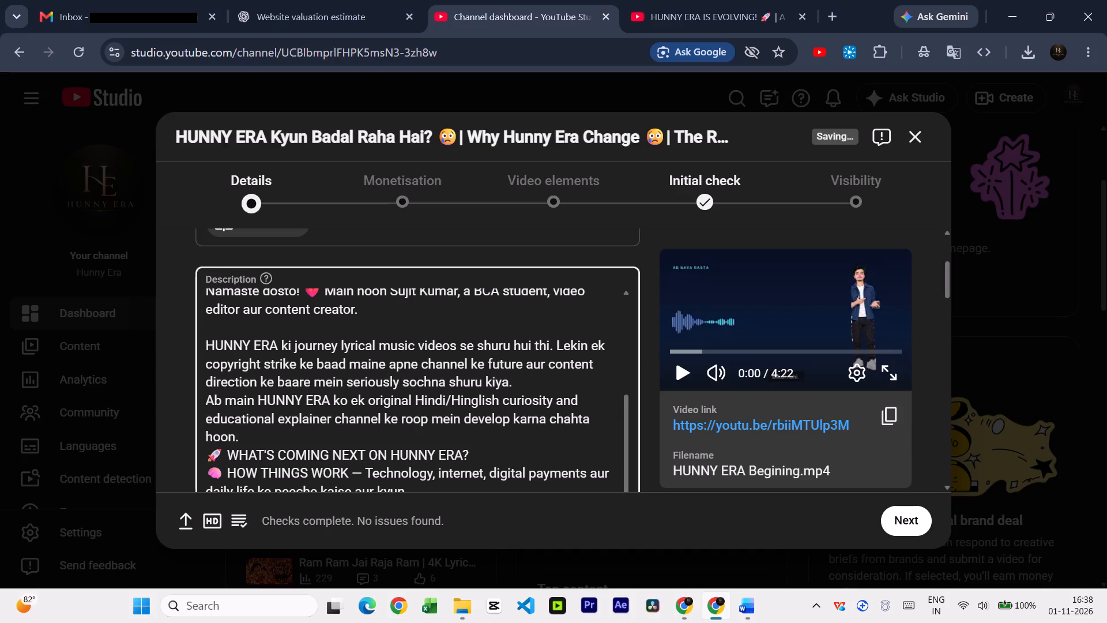
{"action": "left_click", "coordinate": [524, 382]}
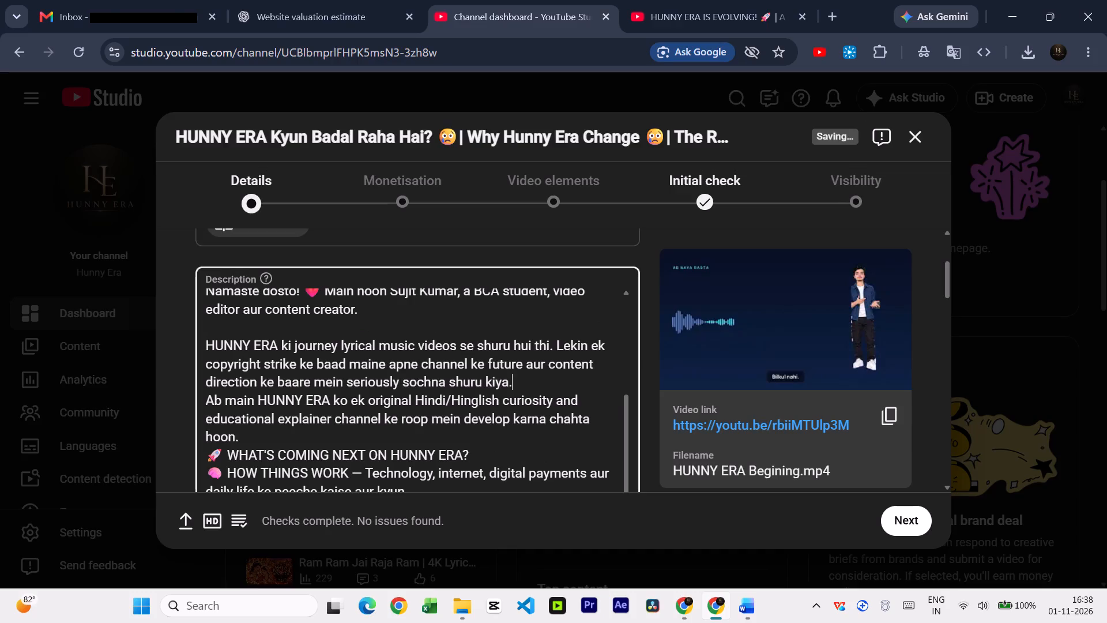
{"action": "key", "text": "shift+Return"}
{"action": "scroll", "coordinate": [495, 386], "scroll_direction": "down", "scroll_amount": 1}
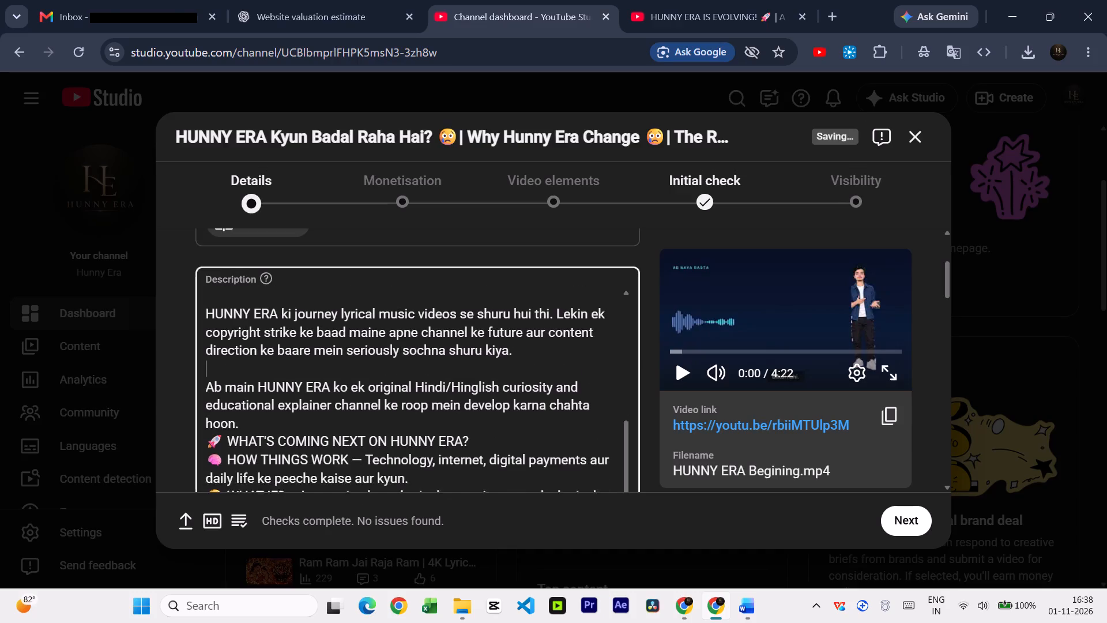
{"action": "left_click", "coordinate": [354, 428]}
{"action": "key", "text": "shift+Return"}
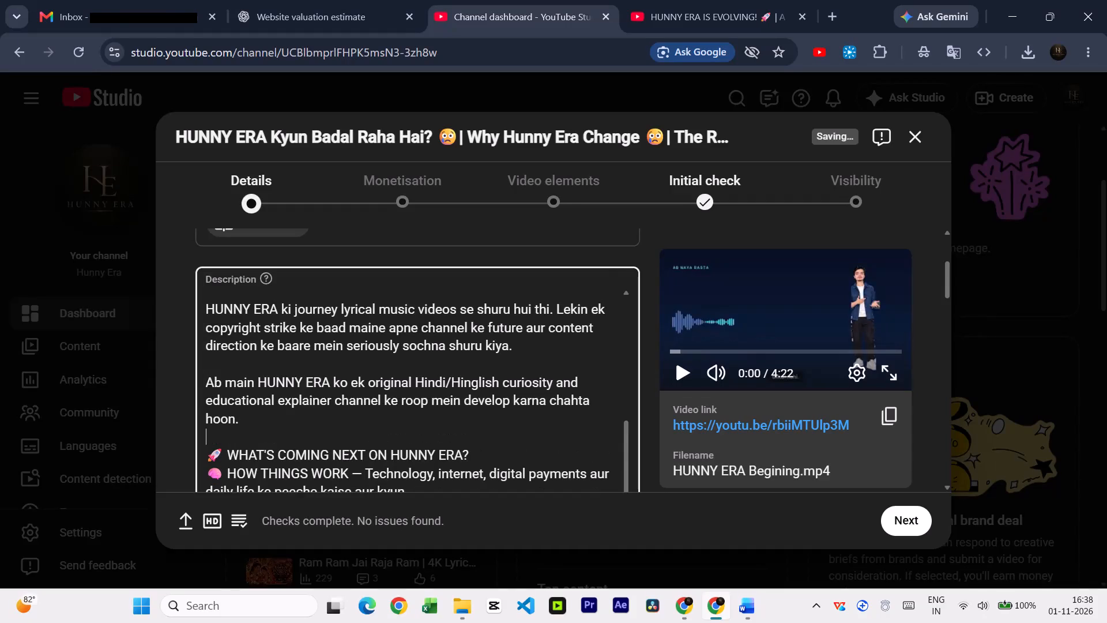
Insert a blank line before each of "HOW THINGS WORK", "WHAT IF?", "FUTURE INDIA" and "Mera goal hai" in the description.
{"action": "scroll", "coordinate": [374, 437], "scroll_direction": "down", "scroll_amount": 4}
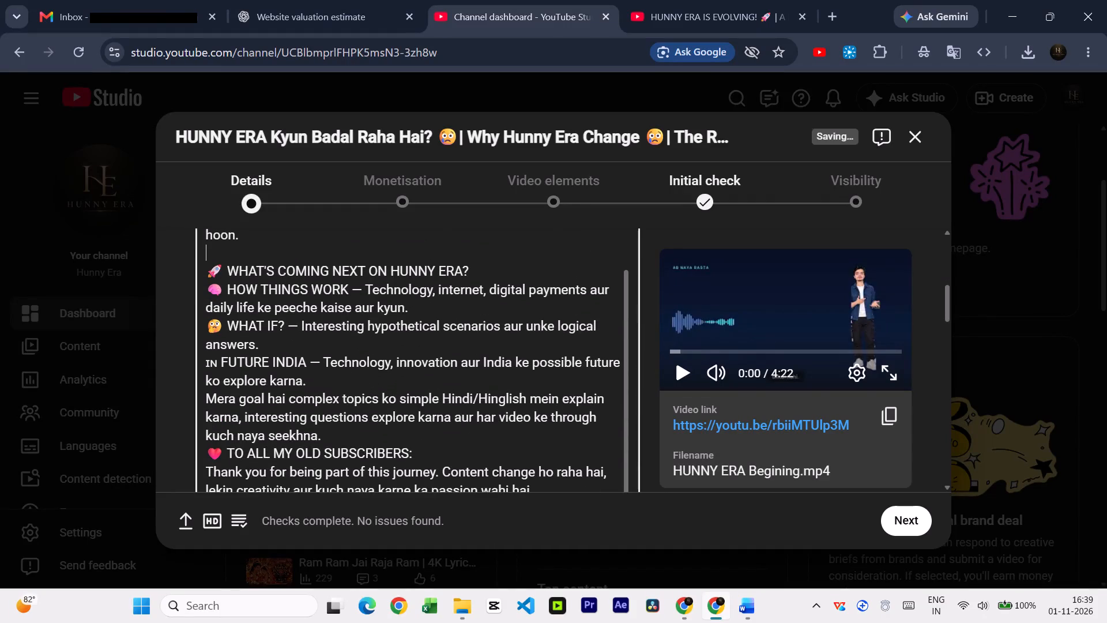
{"action": "left_click", "coordinate": [485, 268]}
{"action": "key", "text": "shift+Return"}
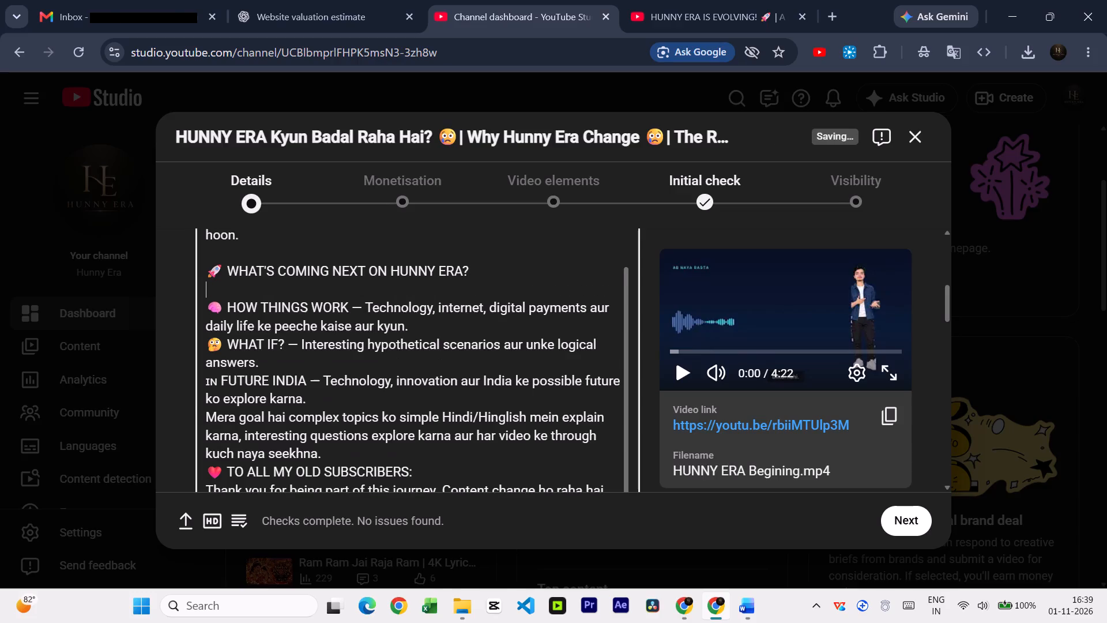
{"action": "left_click", "coordinate": [414, 330]}
{"action": "key", "text": "shift+Return"}
{"action": "left_click", "coordinate": [288, 380]}
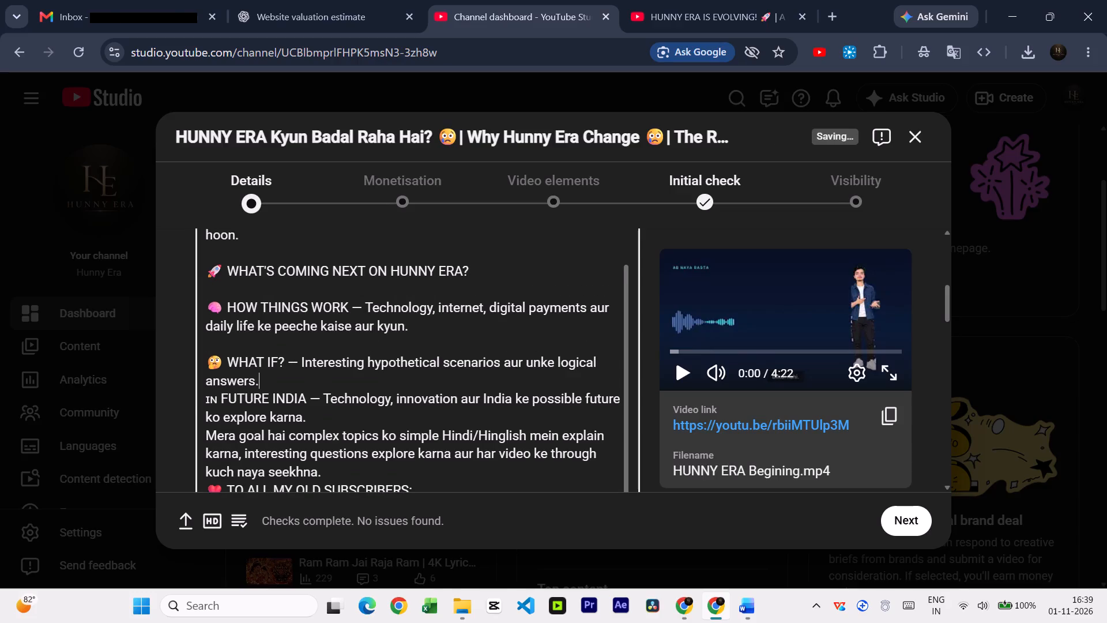
{"action": "key", "text": "shift+Return"}
{"action": "scroll", "coordinate": [256, 445], "scroll_direction": "down", "scroll_amount": 1}
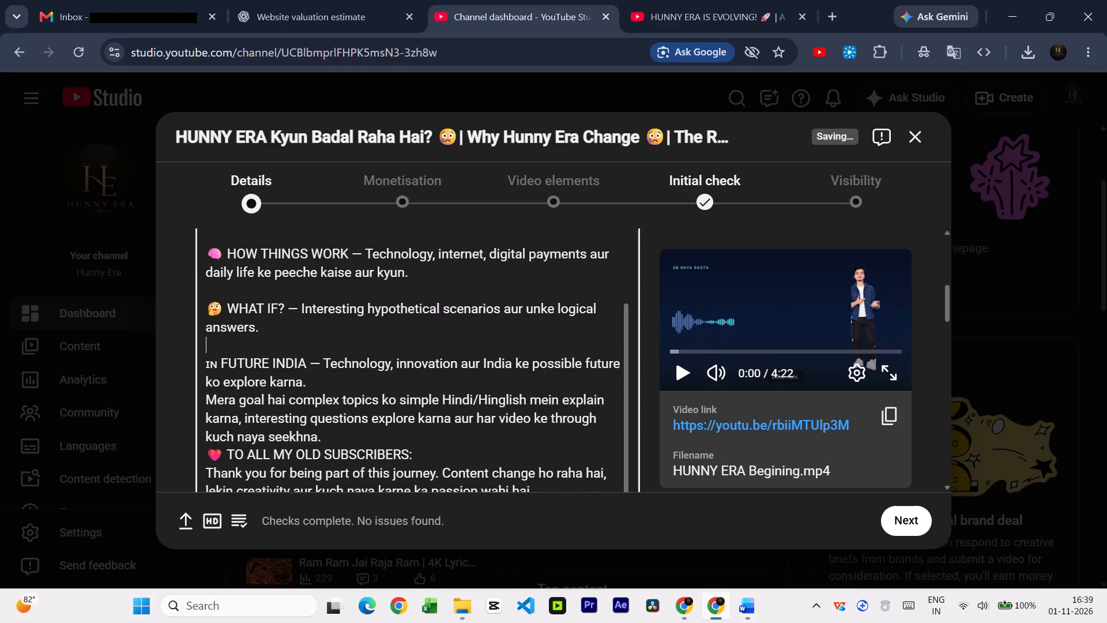
{"action": "left_click", "coordinate": [315, 384]}
{"action": "key", "text": "shift+Return"}
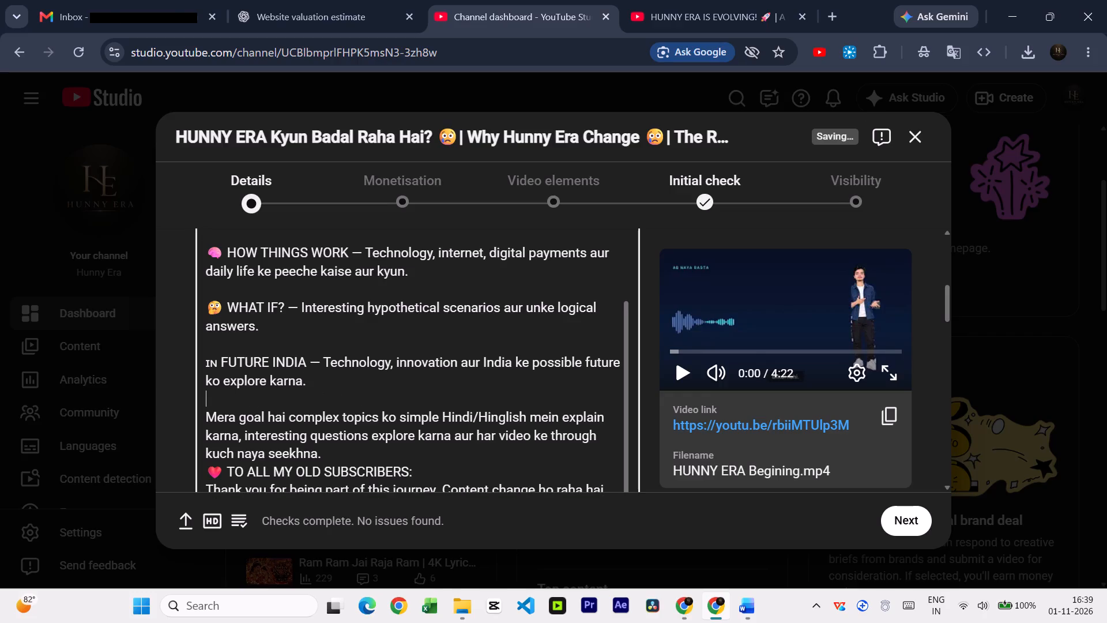
Insert blank lines before the "TO ALL MY OLD SUBSCRIBERS:" and "COMMENT KARO:" headings in the description.
{"action": "scroll", "coordinate": [315, 384], "scroll_direction": "down", "scroll_amount": 2}
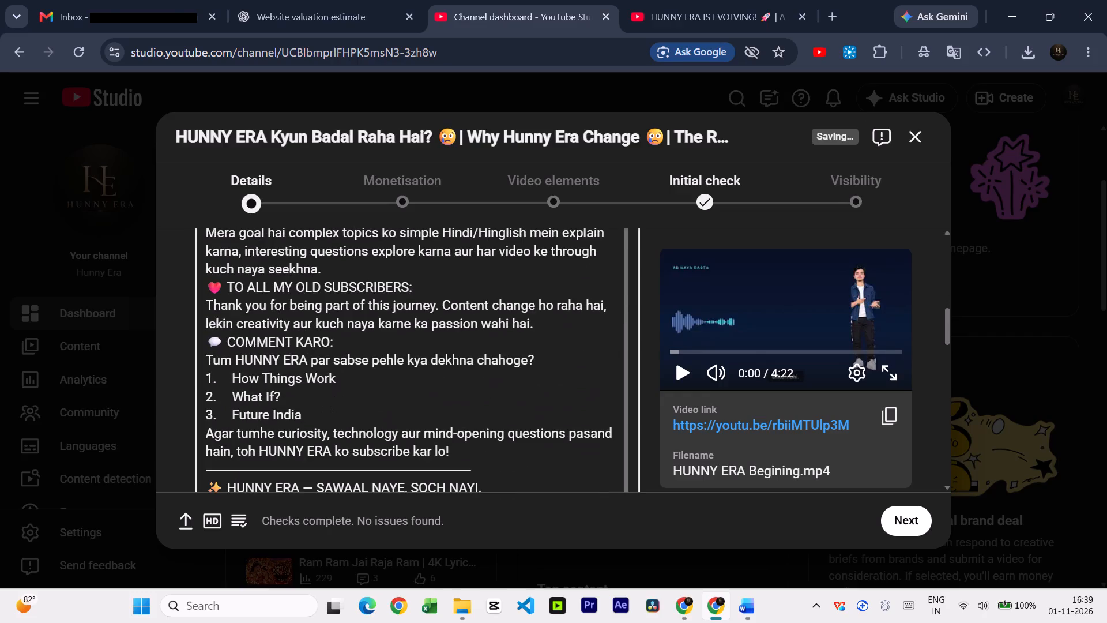
{"action": "left_click", "coordinate": [330, 276]}
{"action": "key", "text": "shift+Return"}
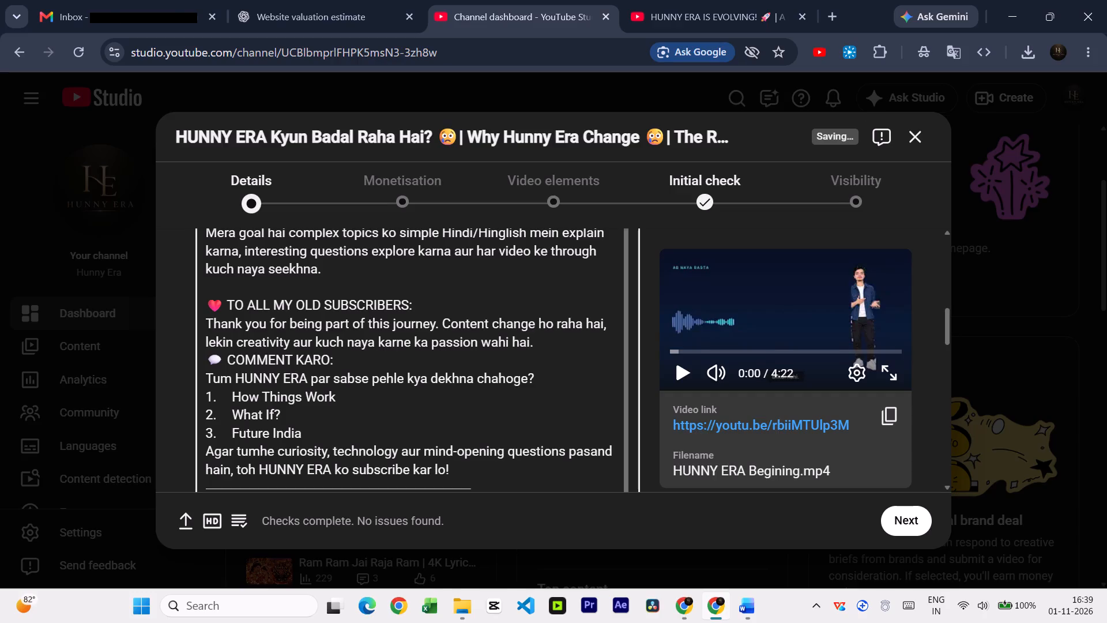
{"action": "left_click", "coordinate": [551, 348]}
{"action": "key", "text": "shift+Return"}
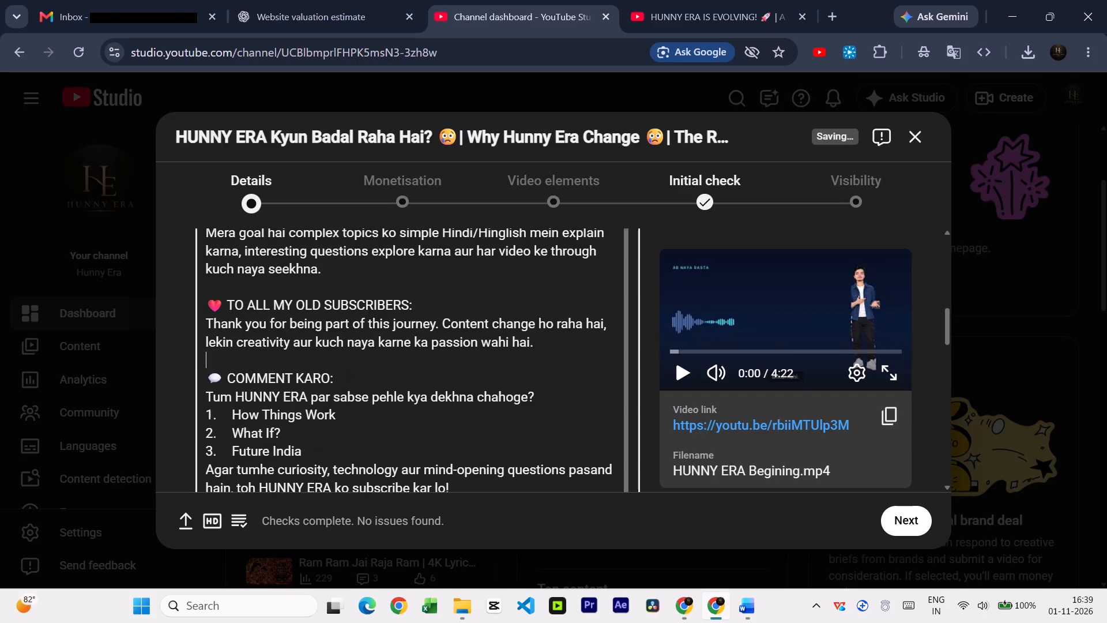
Insert a blank line between "toh HUNNY ERA ko subscribe kar lo!" and the divider line below it.
{"action": "scroll", "coordinate": [472, 371], "scroll_direction": "down", "scroll_amount": 1}
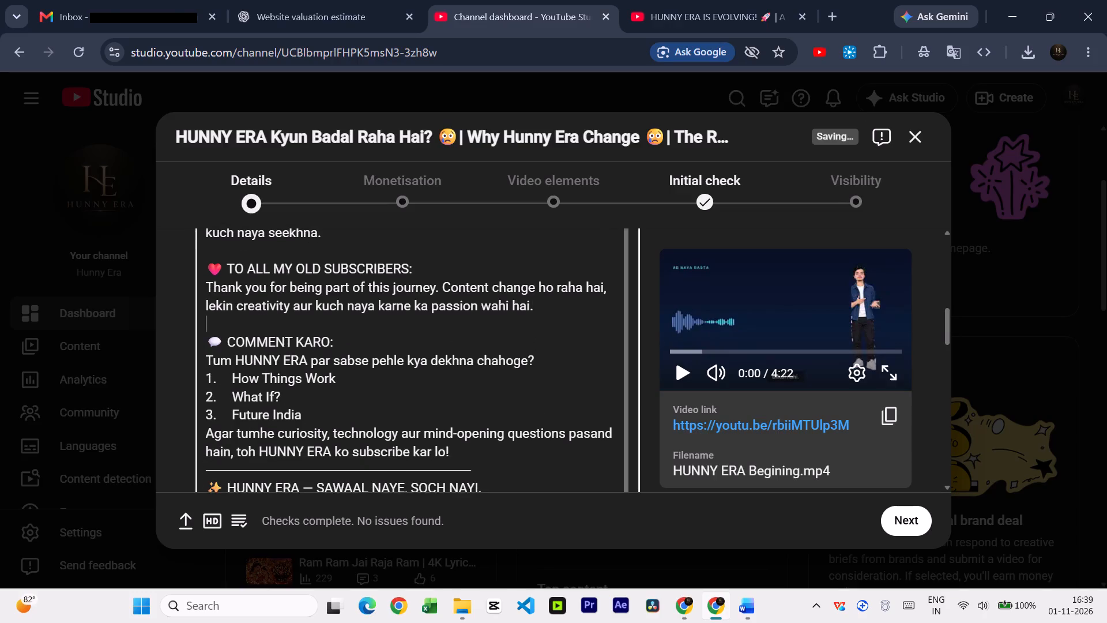
{"action": "scroll", "coordinate": [416, 400], "scroll_direction": "down", "scroll_amount": 1}
{"action": "scroll", "coordinate": [365, 313], "scroll_direction": "up", "scroll_amount": 1}
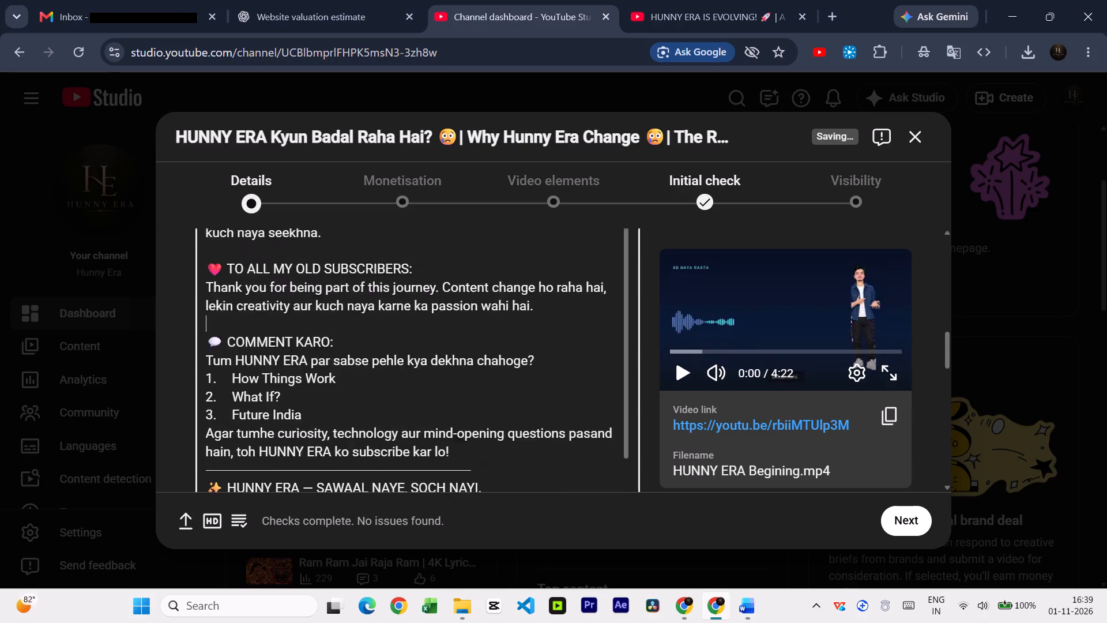
{"action": "scroll", "coordinate": [365, 313], "scroll_direction": "down", "scroll_amount": 1}
{"action": "scroll", "coordinate": [365, 313], "scroll_direction": "up", "scroll_amount": 1}
{"action": "scroll", "coordinate": [365, 313], "scroll_direction": "down", "scroll_amount": 1}
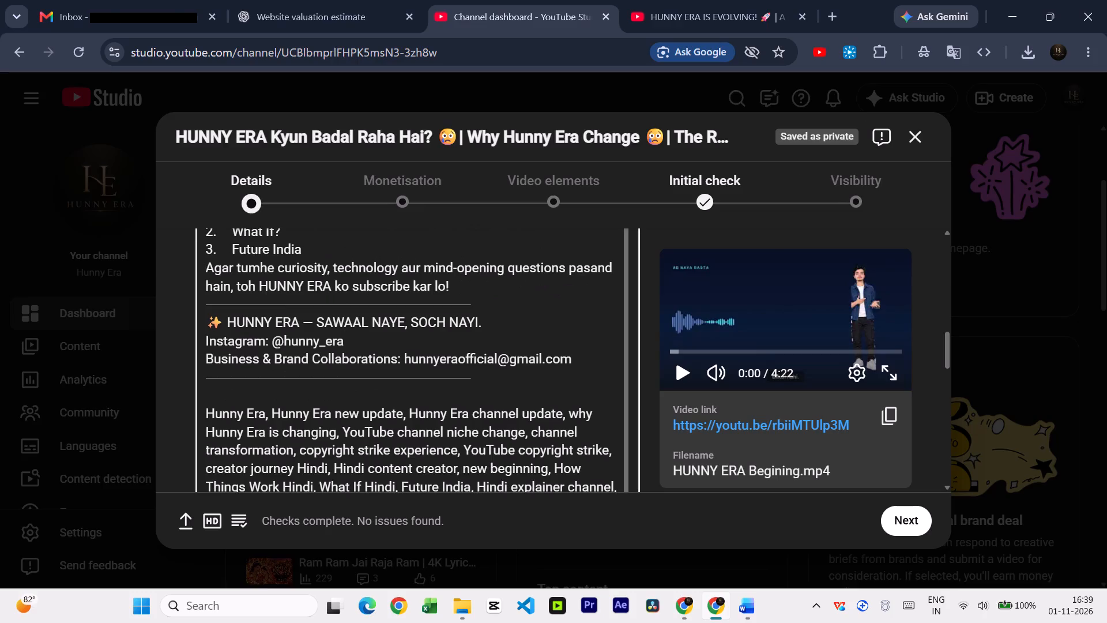
{"action": "left_click", "coordinate": [456, 288]}
{"action": "key", "text": "shift+Return"}
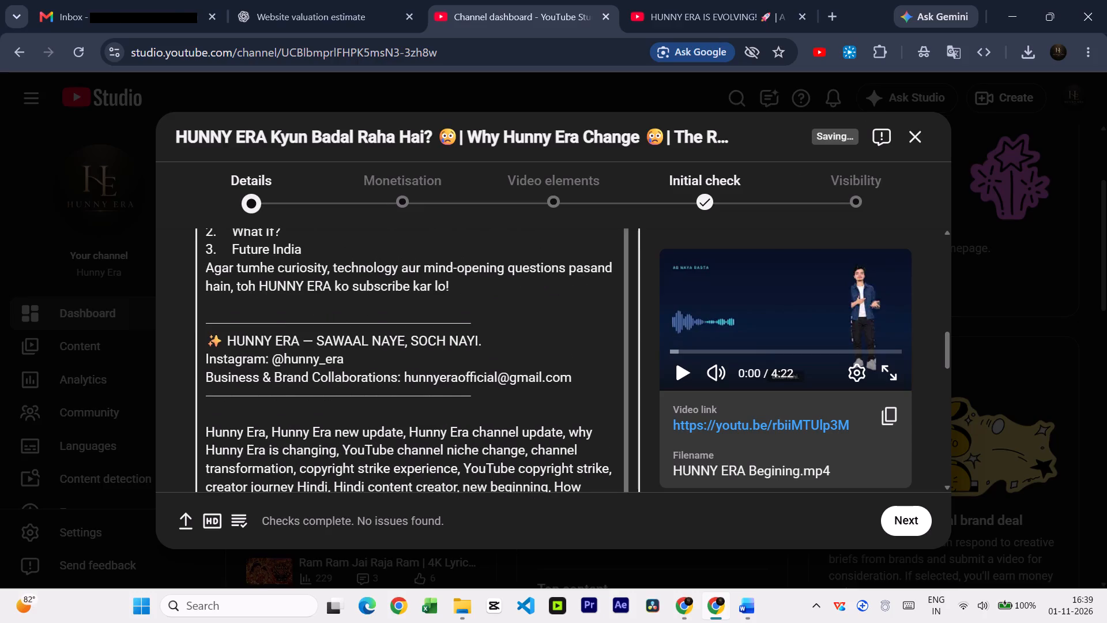
Look over the rest of the details form, and review the source text in the HUNNY ERA Kyun Badal Raha Hai Word document.
{"action": "scroll", "coordinate": [391, 408], "scroll_direction": "down", "scroll_amount": 10}
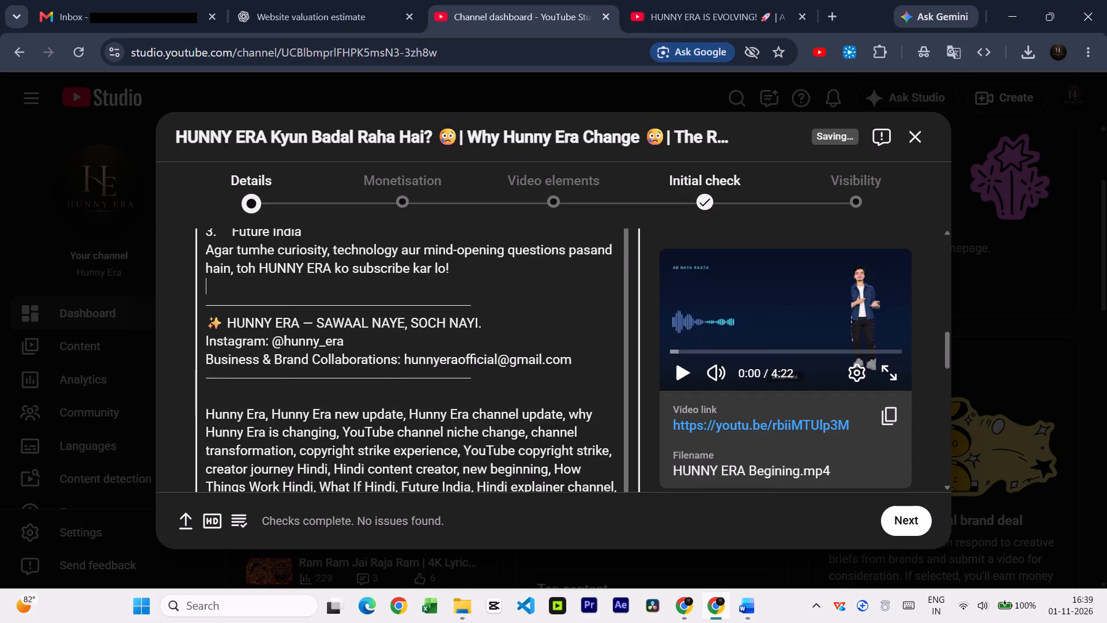
{"action": "scroll", "coordinate": [404, 397], "scroll_direction": "down", "scroll_amount": 2}
{"action": "key", "text": "alt+Tab"}
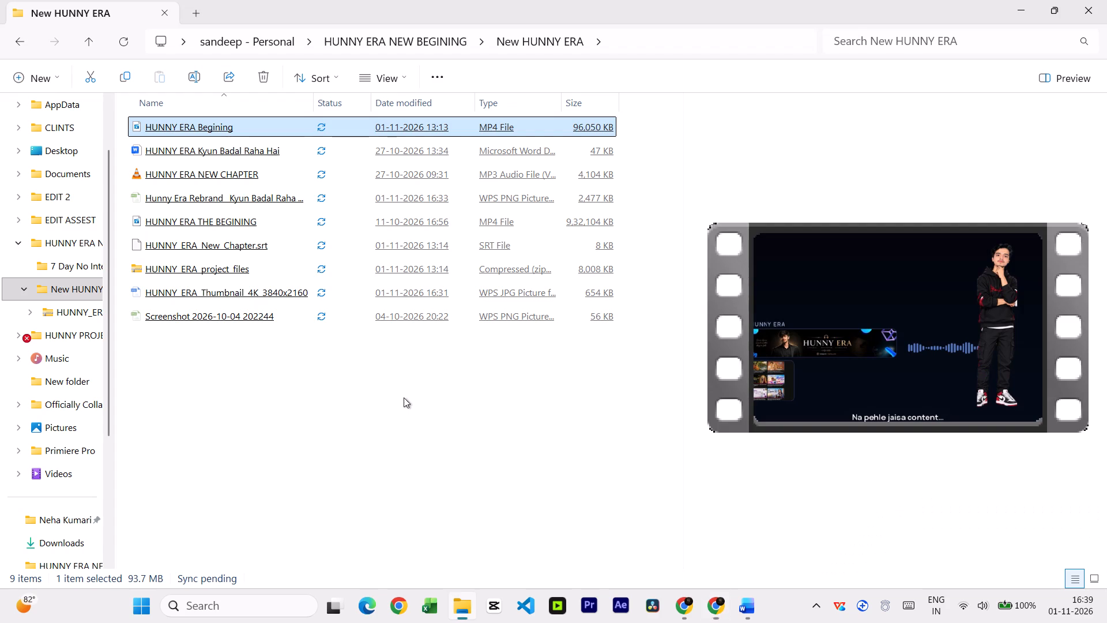
{"action": "key", "text": "alt+Tab"}
{"action": "key", "text": "alt+Tab"}
{"action": "scroll", "coordinate": [417, 392], "scroll_direction": "down", "scroll_amount": 1}
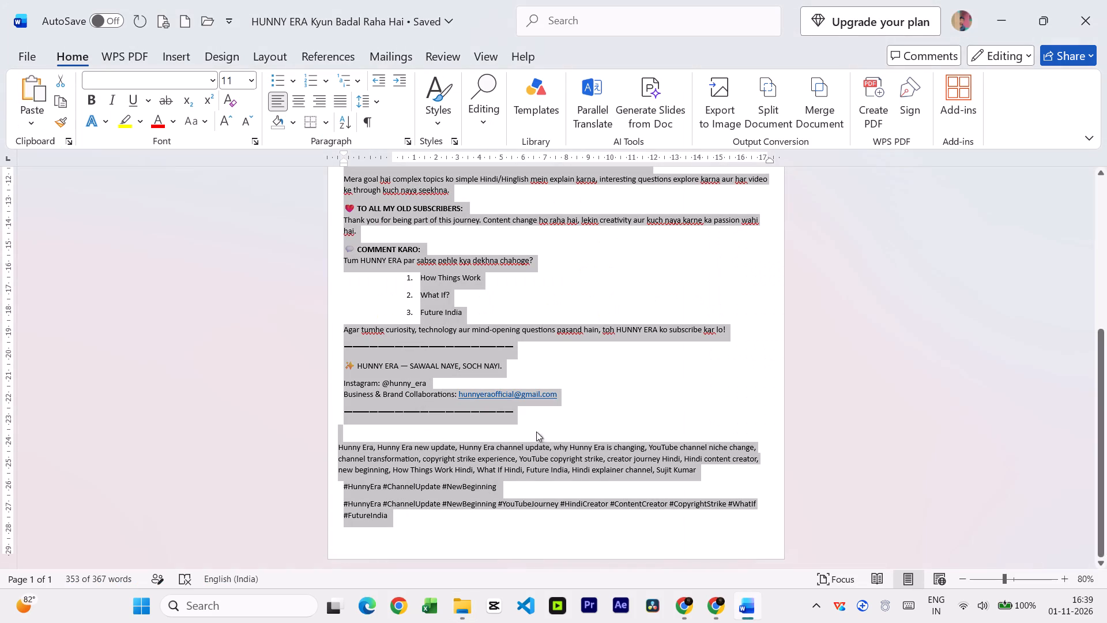
{"action": "left_click", "coordinate": [632, 378]}
{"action": "scroll", "coordinate": [632, 391], "scroll_direction": "down", "scroll_amount": 4}
{"action": "scroll", "coordinate": [632, 394], "scroll_direction": "up", "scroll_amount": 6}
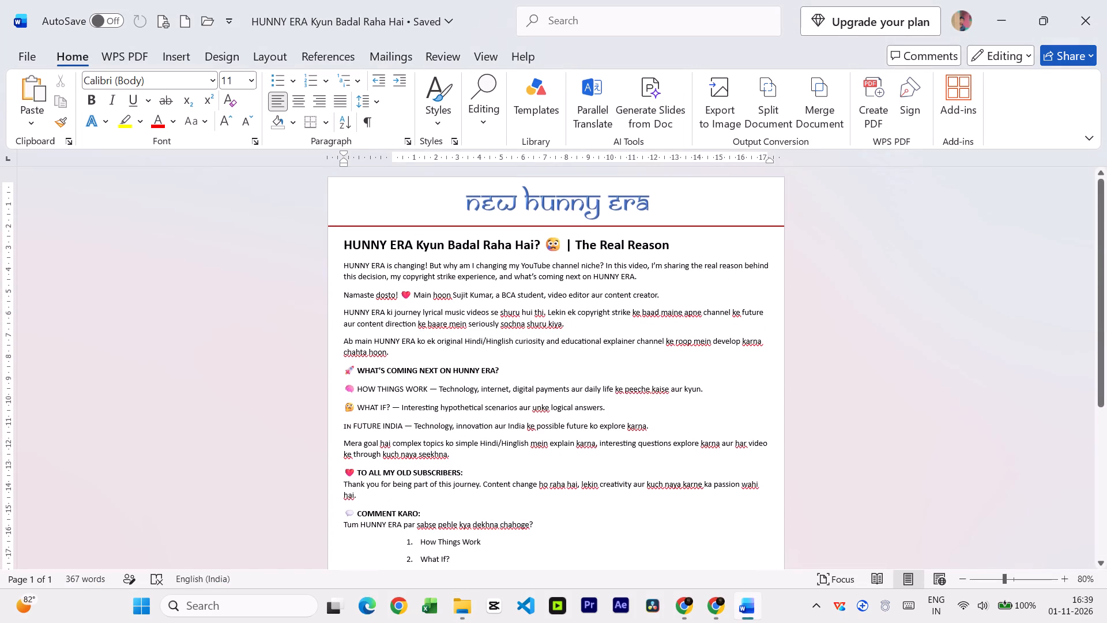
{"action": "scroll", "coordinate": [632, 394], "scroll_direction": "down", "scroll_amount": 2}
{"action": "scroll", "coordinate": [632, 394], "scroll_direction": "up", "scroll_amount": 3}
{"action": "scroll", "coordinate": [632, 394], "scroll_direction": "up", "scroll_amount": 3, "text": "ctrl"}
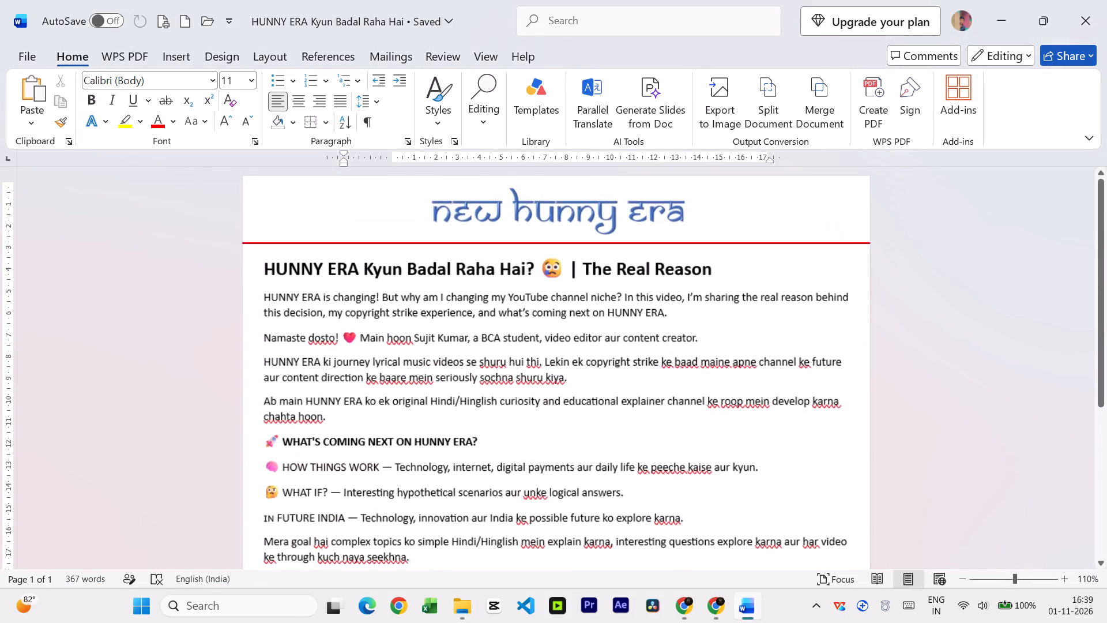
Switch back to the YouTube Studio upload form and insert a blank line between the keyword list and the first hashtag line of the description.
{"action": "key", "text": "alt+Tab"}
{"action": "key", "text": "alt+Tab"}
{"action": "key", "text": "alt+Tab"}
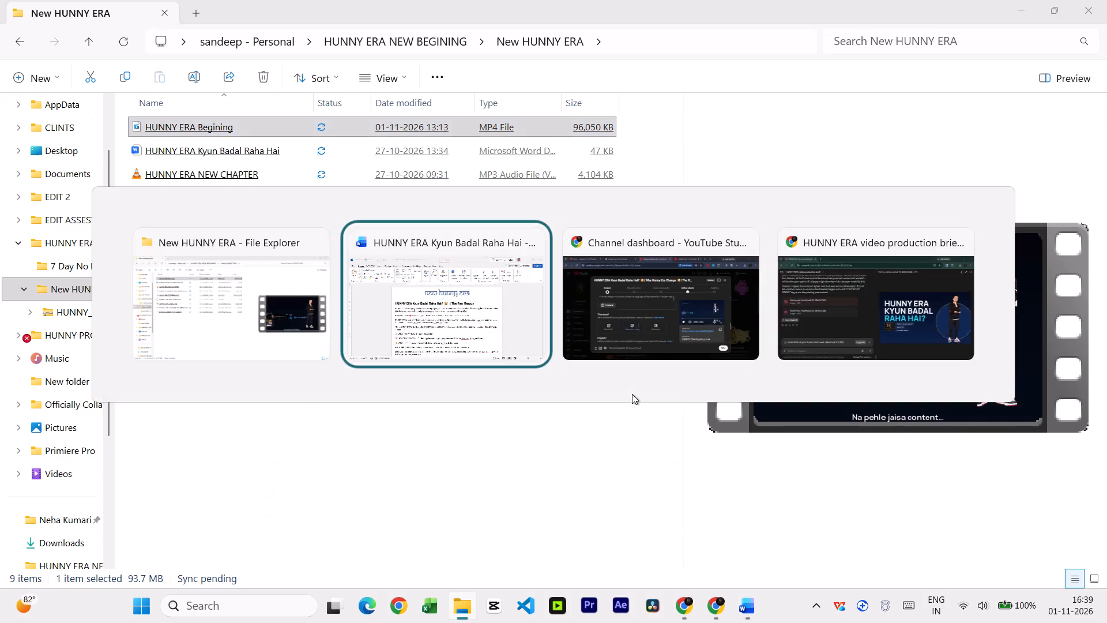
{"action": "scroll", "coordinate": [472, 351], "scroll_direction": "up", "scroll_amount": 3}
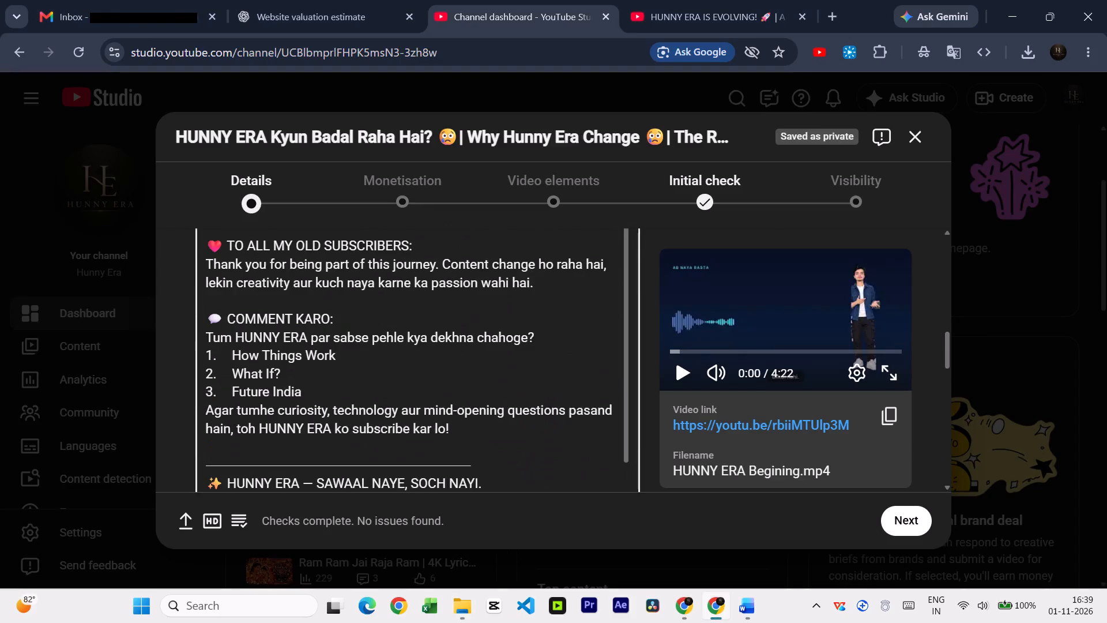
{"action": "scroll", "coordinate": [470, 353], "scroll_direction": "up", "scroll_amount": 4}
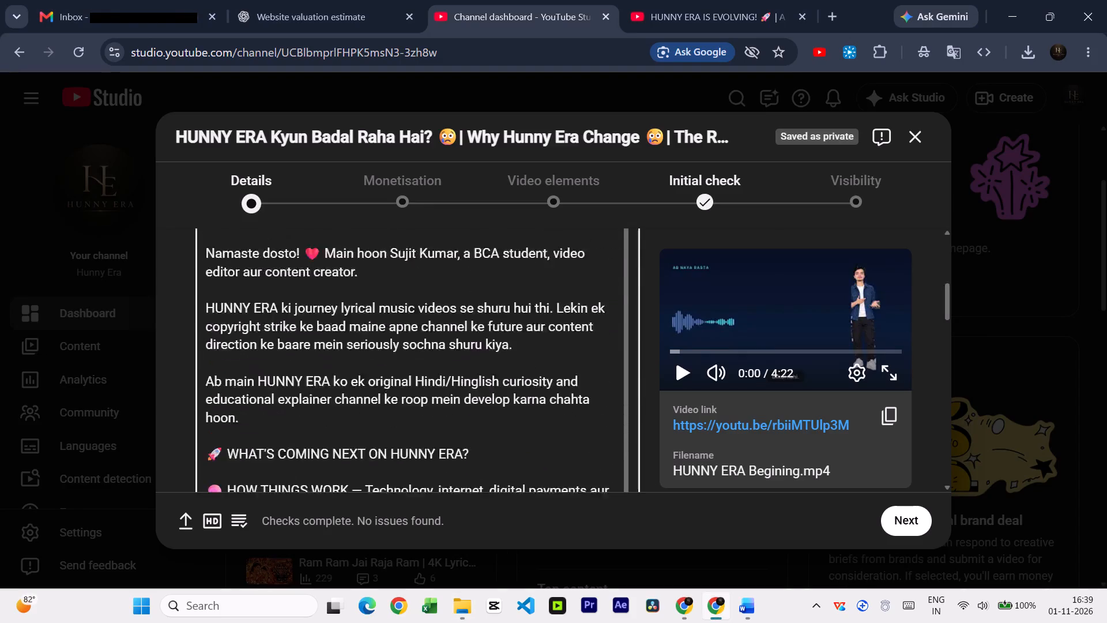
{"action": "scroll", "coordinate": [470, 353], "scroll_direction": "down", "scroll_amount": 3}
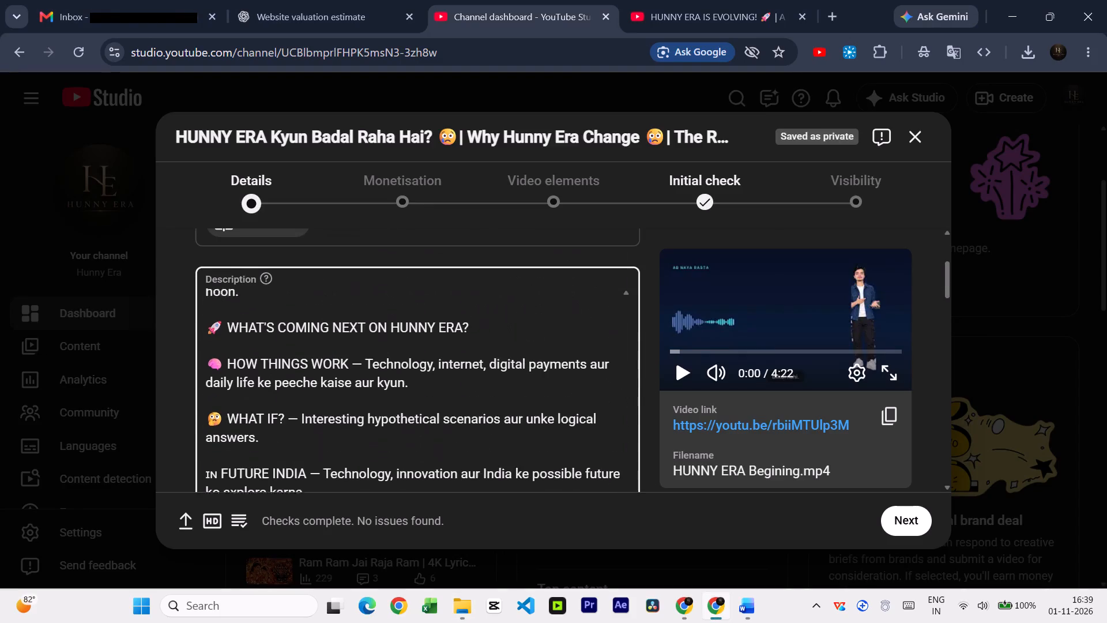
{"action": "scroll", "coordinate": [470, 353], "scroll_direction": "down", "scroll_amount": 4}
{"action": "scroll", "coordinate": [444, 467], "scroll_direction": "down", "scroll_amount": 6}
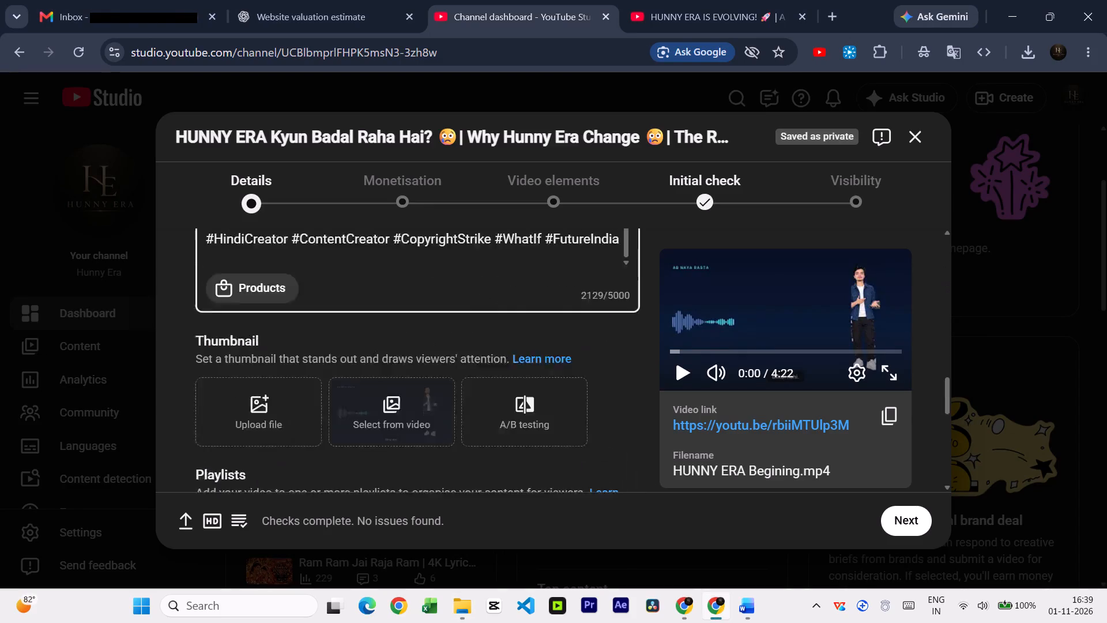
{"action": "scroll", "coordinate": [427, 454], "scroll_direction": "up", "scroll_amount": 2}
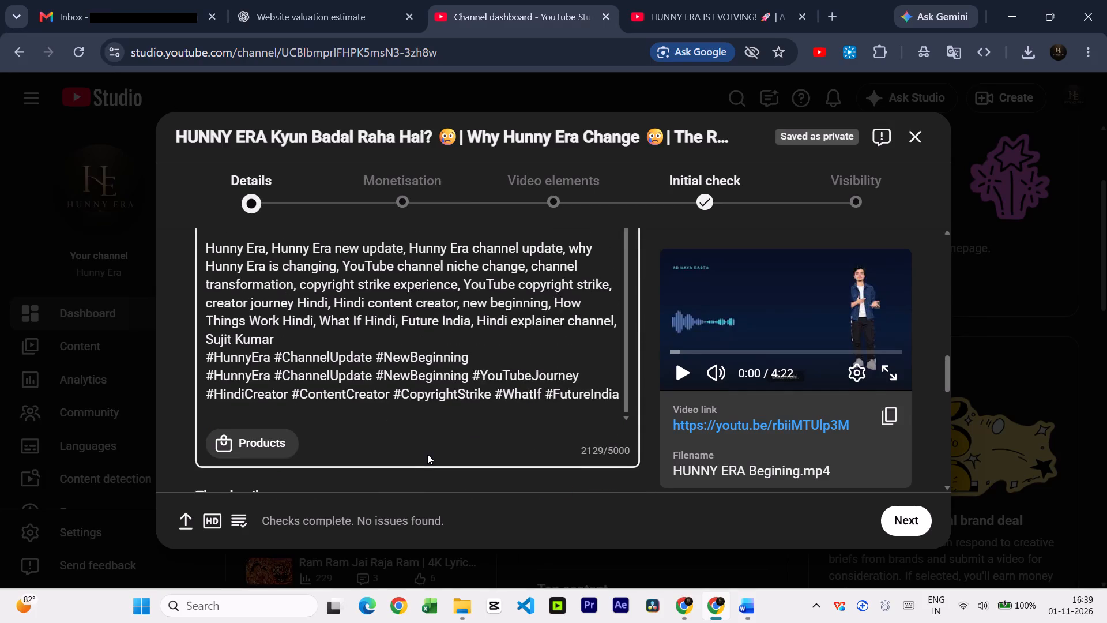
{"action": "left_click", "coordinate": [304, 335]}
{"action": "key", "text": "shift+Return"}
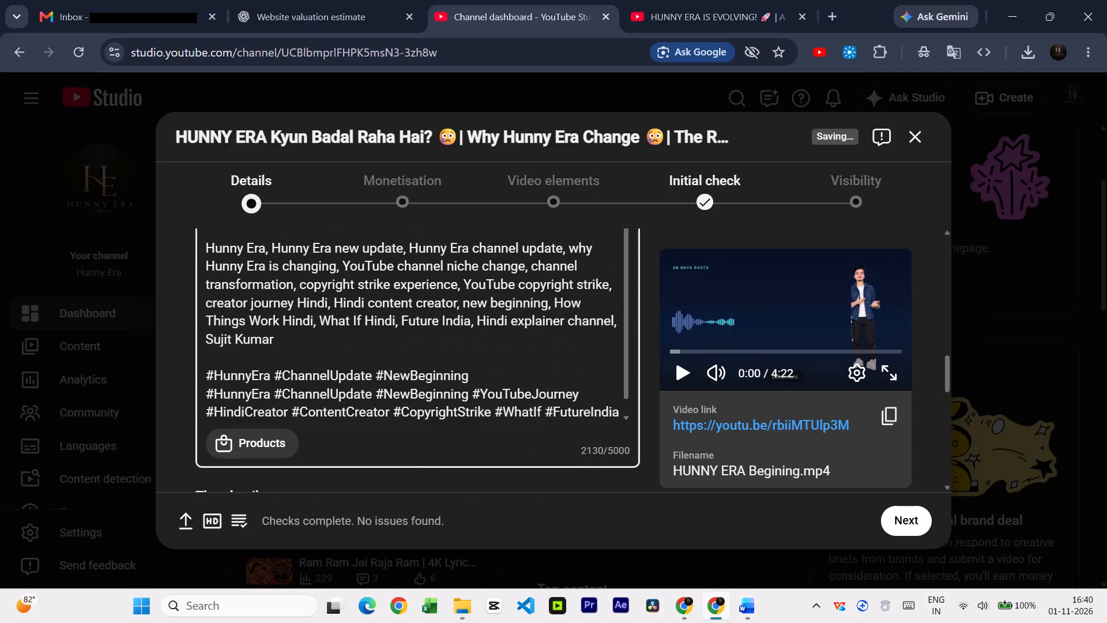
Upload the "Hunny Era Rebrand Kyun Badal Raha Hai" image as the video's thumbnail.
{"action": "scroll", "coordinate": [349, 374], "scroll_direction": "down", "scroll_amount": 3}
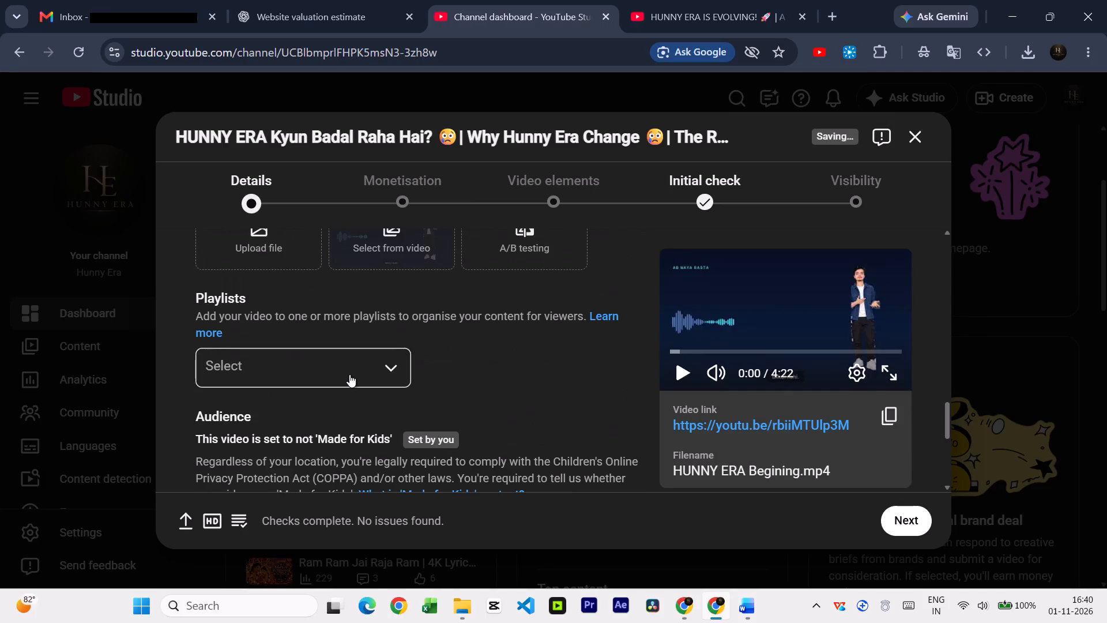
{"action": "scroll", "coordinate": [320, 331], "scroll_direction": "up", "scroll_amount": 1}
{"action": "left_click", "coordinate": [276, 399]}
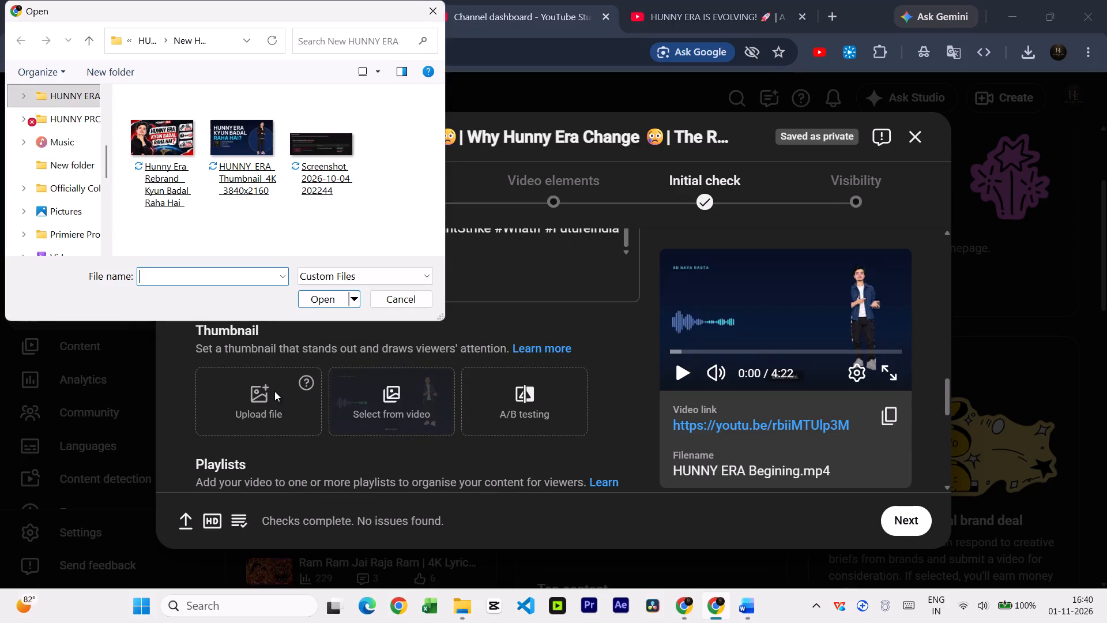
{"action": "left_click", "coordinate": [176, 141]}
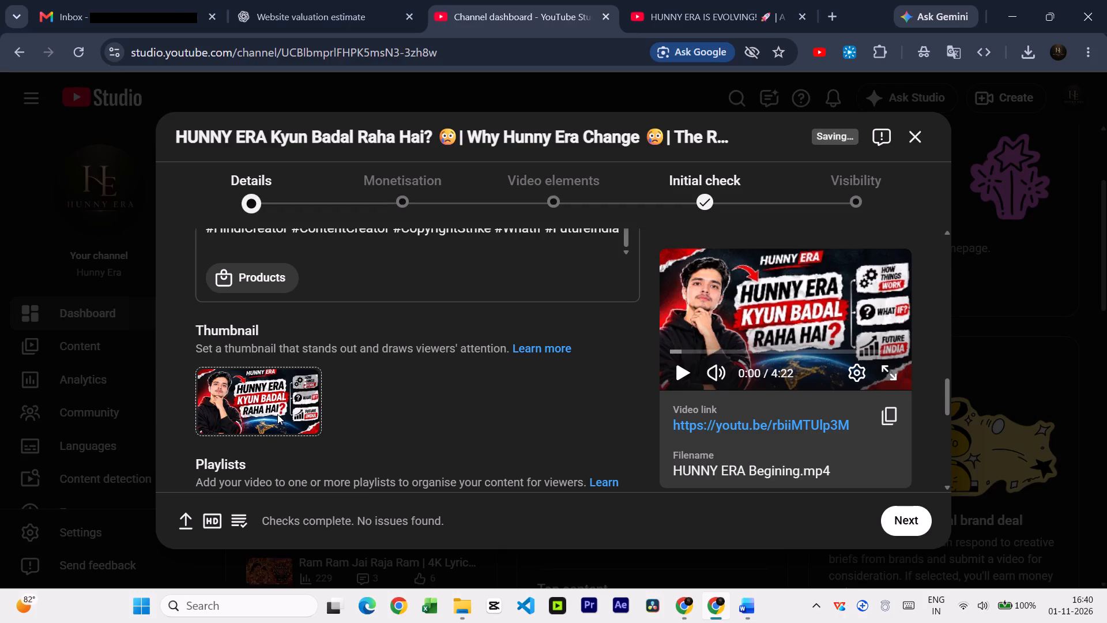
Set up a thumbnail A/B test, adding the HUNNY_ERA_Thumbnail_4K_3840x2160 image as Thumbnail 2.
{"action": "left_click", "coordinate": [302, 380]}
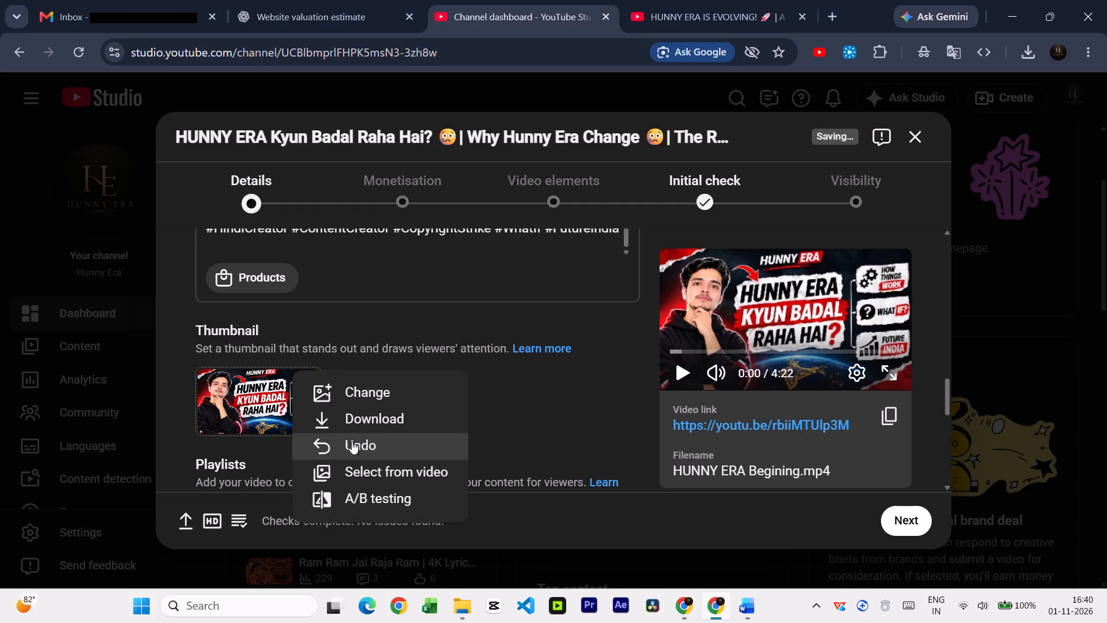
{"action": "left_click", "coordinate": [362, 502]}
{"action": "scroll", "coordinate": [362, 458], "scroll_direction": "down", "scroll_amount": 2}
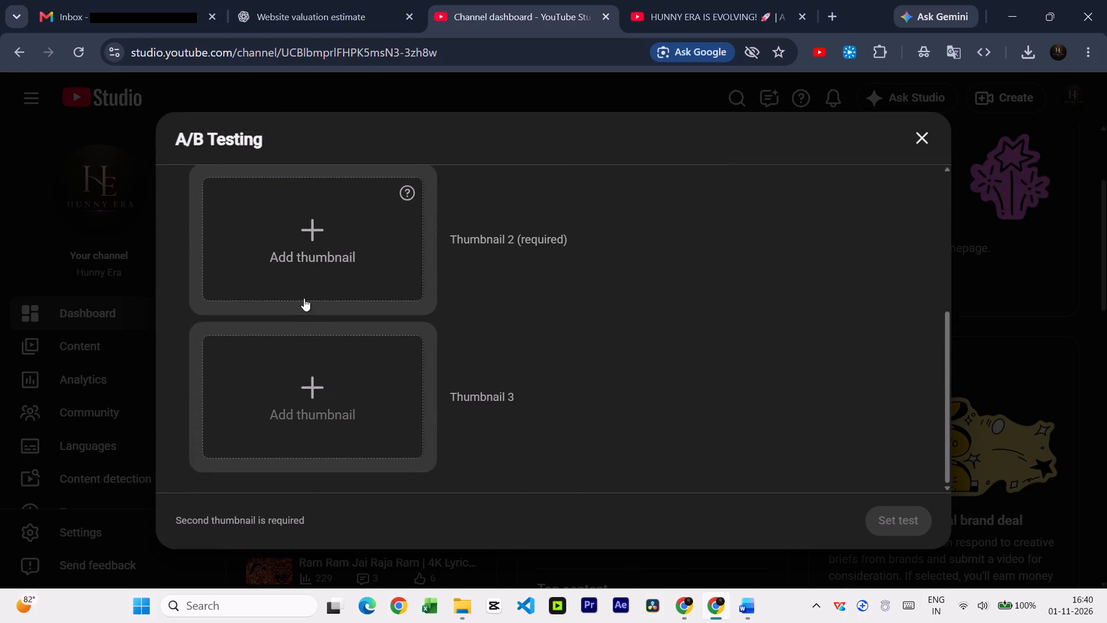
{"action": "left_click", "coordinate": [303, 235]}
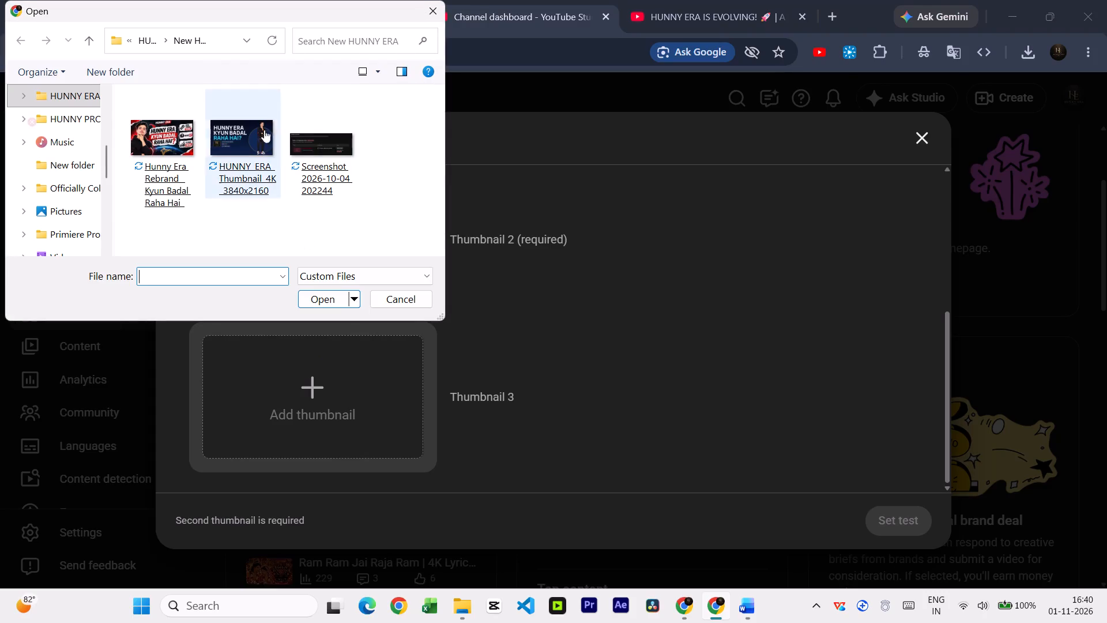
{"action": "left_click", "coordinate": [242, 145]}
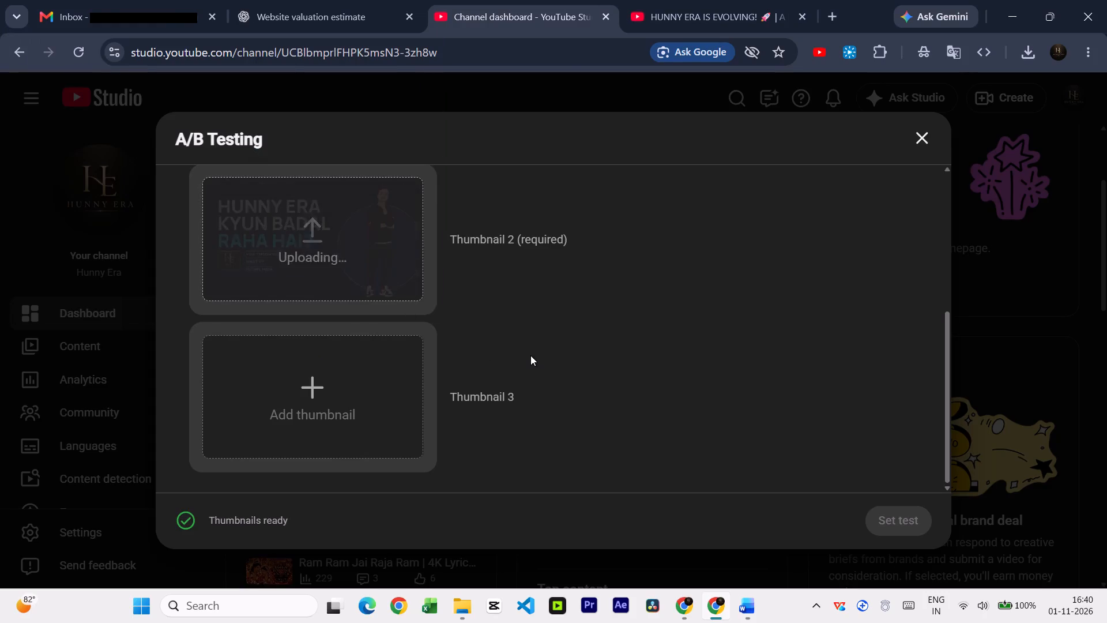
{"action": "scroll", "coordinate": [530, 355], "scroll_direction": "up", "scroll_amount": 1}
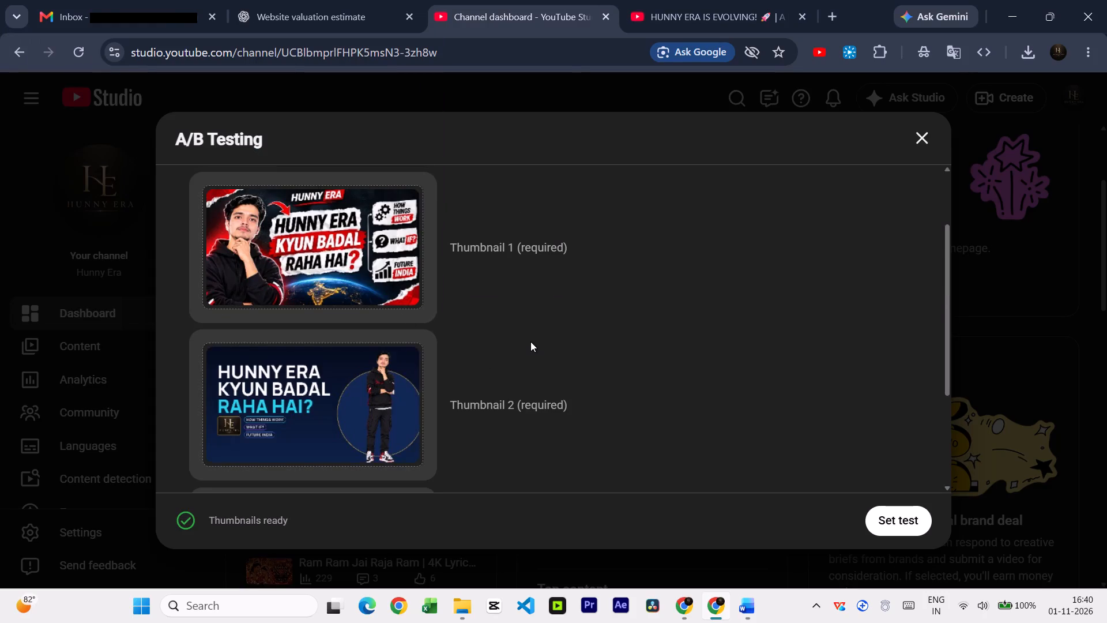
{"action": "left_click", "coordinate": [895, 534]}
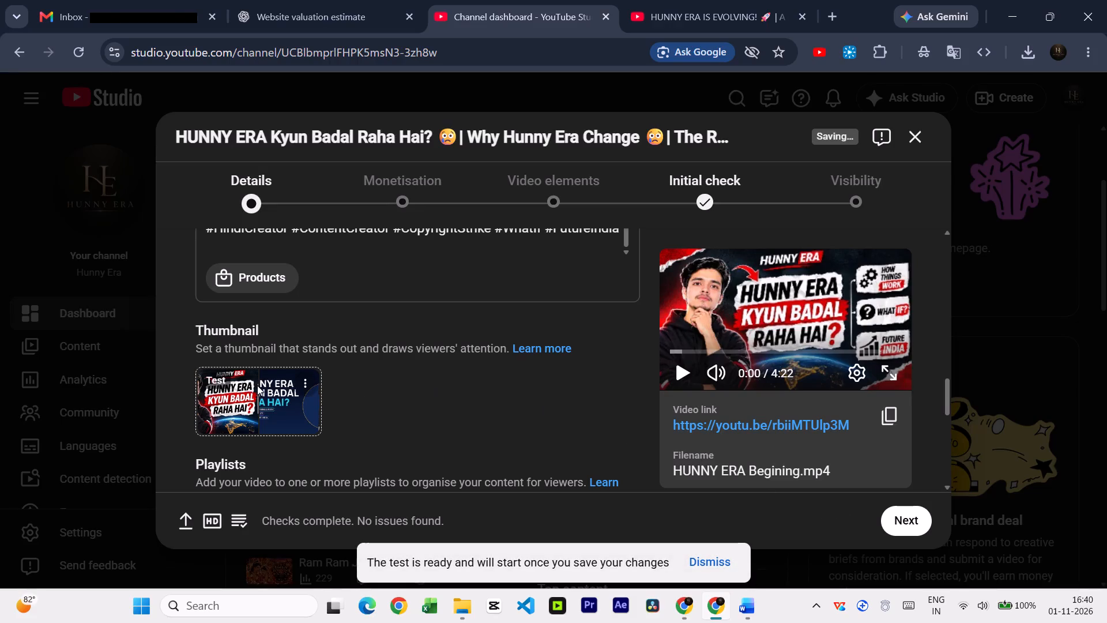
{"action": "left_click", "coordinate": [219, 383]}
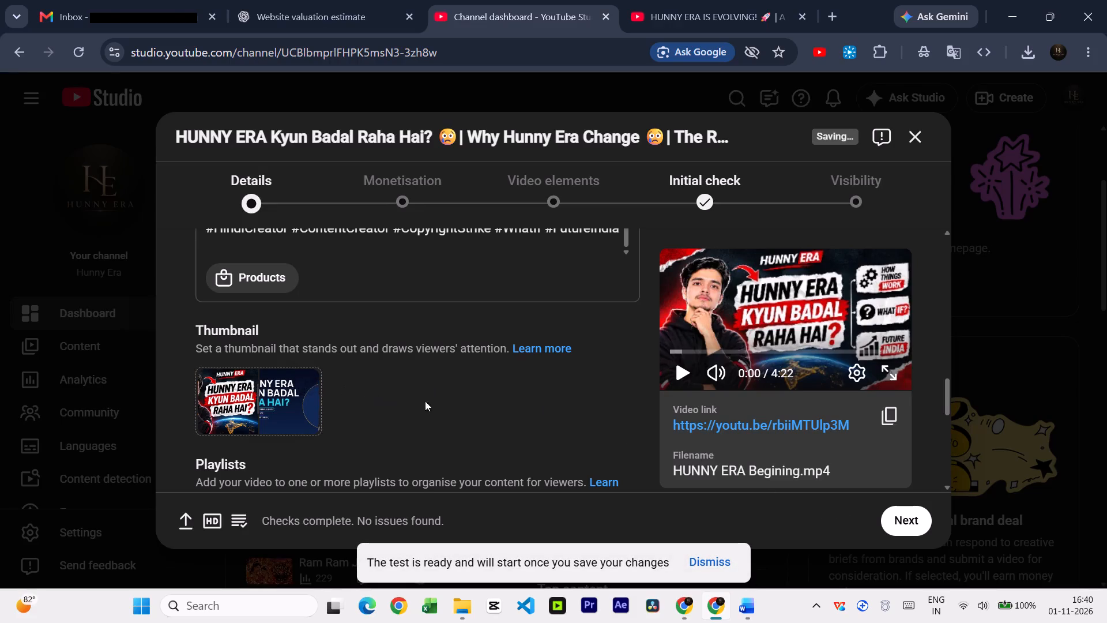
Start creating a new show from the video's playlist options and title it "THE NEW HUNNY ERA BEGINING".
{"action": "scroll", "coordinate": [432, 402], "scroll_direction": "down", "scroll_amount": 1}
{"action": "left_click", "coordinate": [341, 366]}
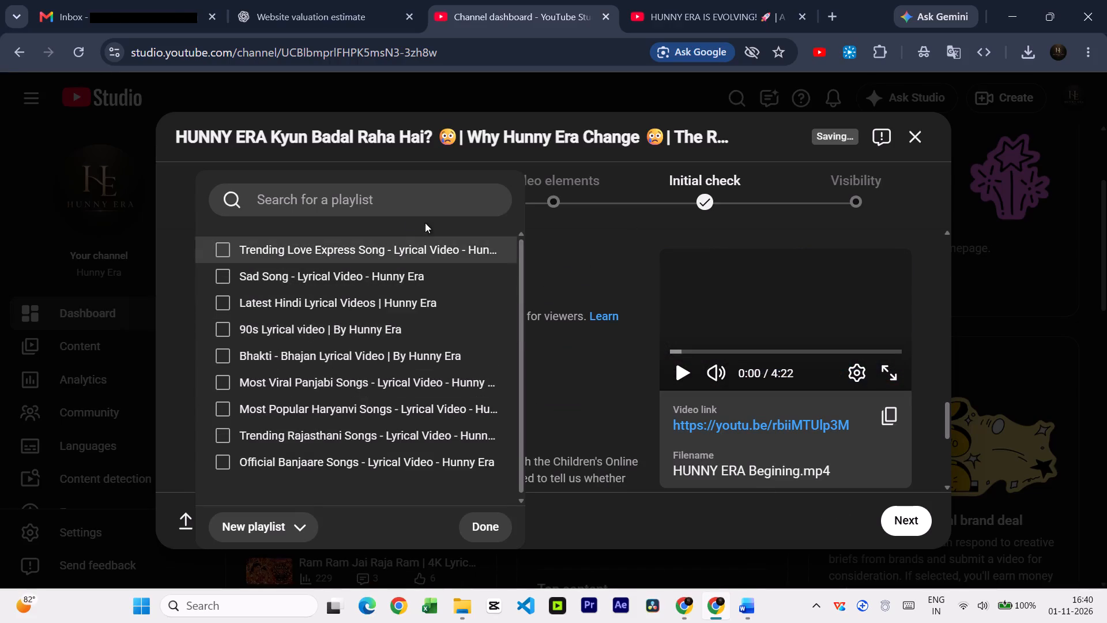
{"action": "left_click", "coordinate": [376, 198]}
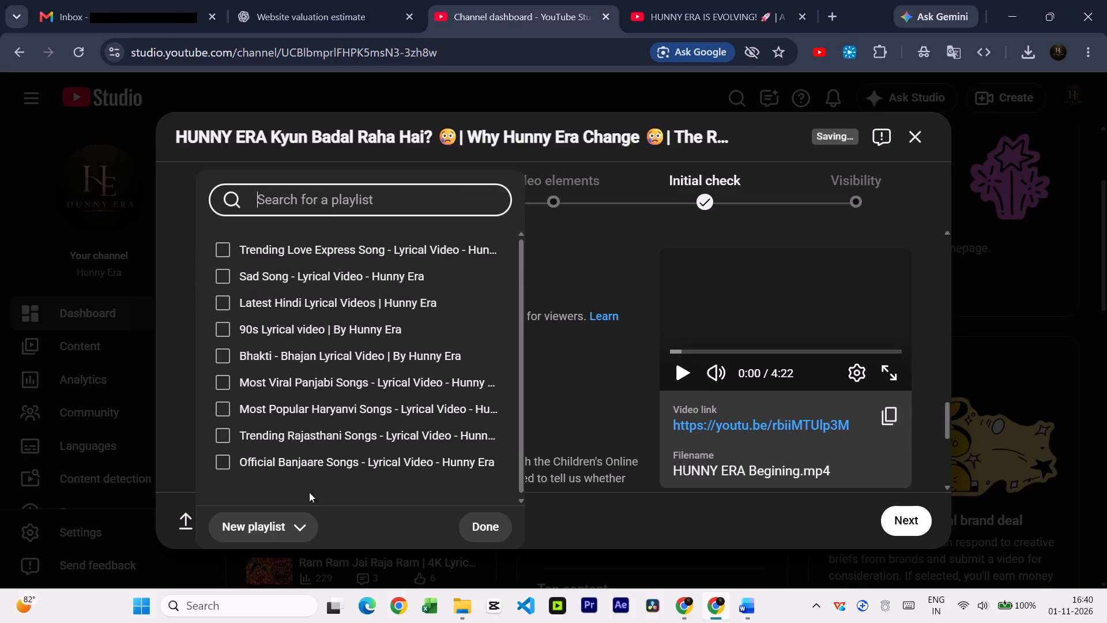
{"action": "left_click", "coordinate": [278, 523]}
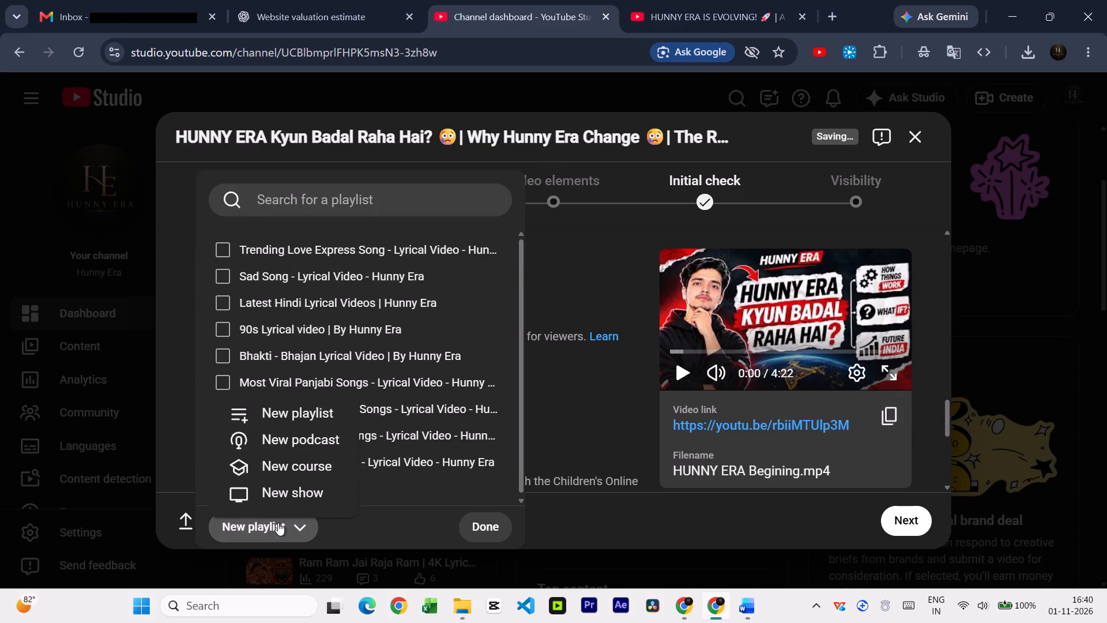
{"action": "left_click", "coordinate": [278, 493]}
{"action": "left_click", "coordinate": [413, 268]}
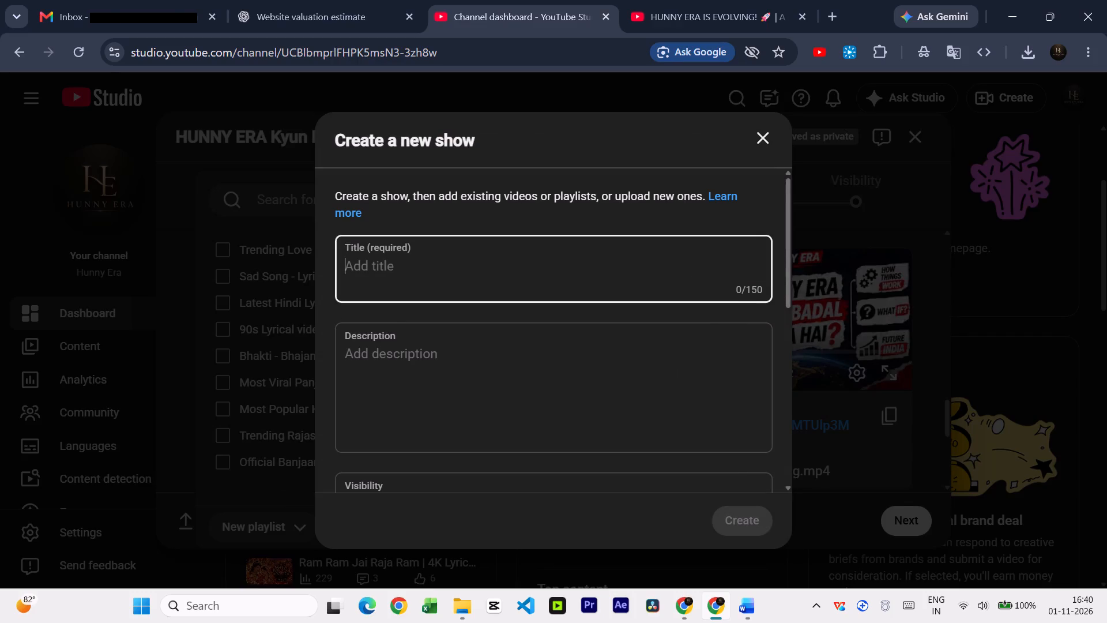
{"action": "type", "text": "HUNNY ERA"}
{"action": "key", "text": "space"}
{"action": "type", "text": "Be"}
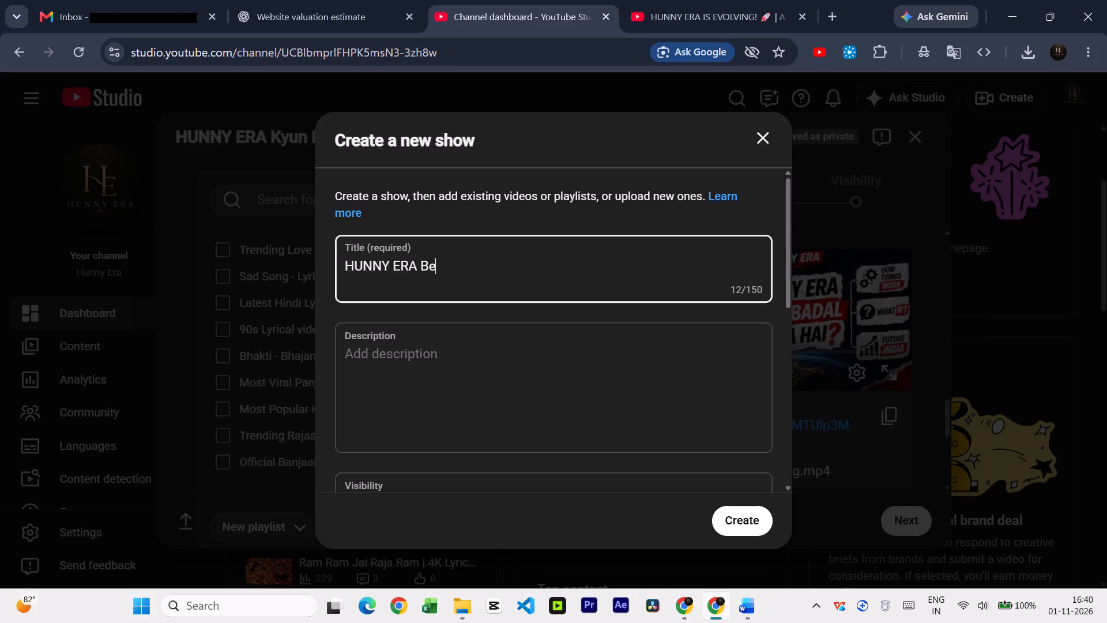
{"action": "key", "text": "BackSpace"}
{"action": "type", "text": "EGIN"}
{"action": "type", "text": "ING"}
{"action": "key", "text": "space"}
{"action": "key", "text": "BackSpace"}
{"action": "key", "text": "Left"}
{"action": "key", "text": "Left"}
{"action": "key", "text": "Left"}
{"action": "key", "text": "Left"}
{"action": "key", "text": "Left"}
{"action": "key", "text": "Left"}
{"action": "key", "text": "Left"}
{"action": "key", "text": "Left"}
{"action": "key", "text": "Left"}
{"action": "key", "text": "Left"}
{"action": "key", "text": "Left"}
{"action": "key", "text": "Left"}
{"action": "key", "text": "Left"}
{"action": "key", "text": "Left"}
{"action": "key", "text": "Left"}
{"action": "key", "text": "Left"}
{"action": "key", "text": "Left"}
{"action": "key", "text": "Left"}
{"action": "key", "text": "Left"}
{"action": "key", "text": "Left"}
{"action": "type", "text": "THE NEW"}
{"action": "key", "text": "space"}
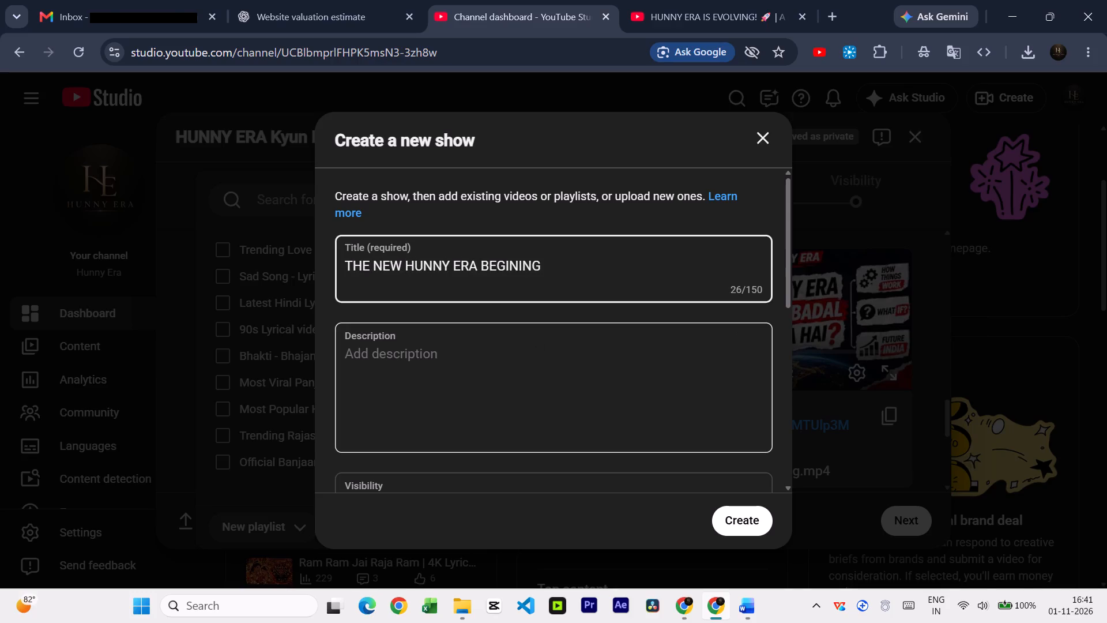
{"action": "left_click", "coordinate": [517, 371]}
Set the new show's title and description language to Hindi (Latin).
{"action": "scroll", "coordinate": [599, 370], "scroll_direction": "down", "scroll_amount": 2}
{"action": "scroll", "coordinate": [601, 310], "scroll_direction": "up", "scroll_amount": 1}
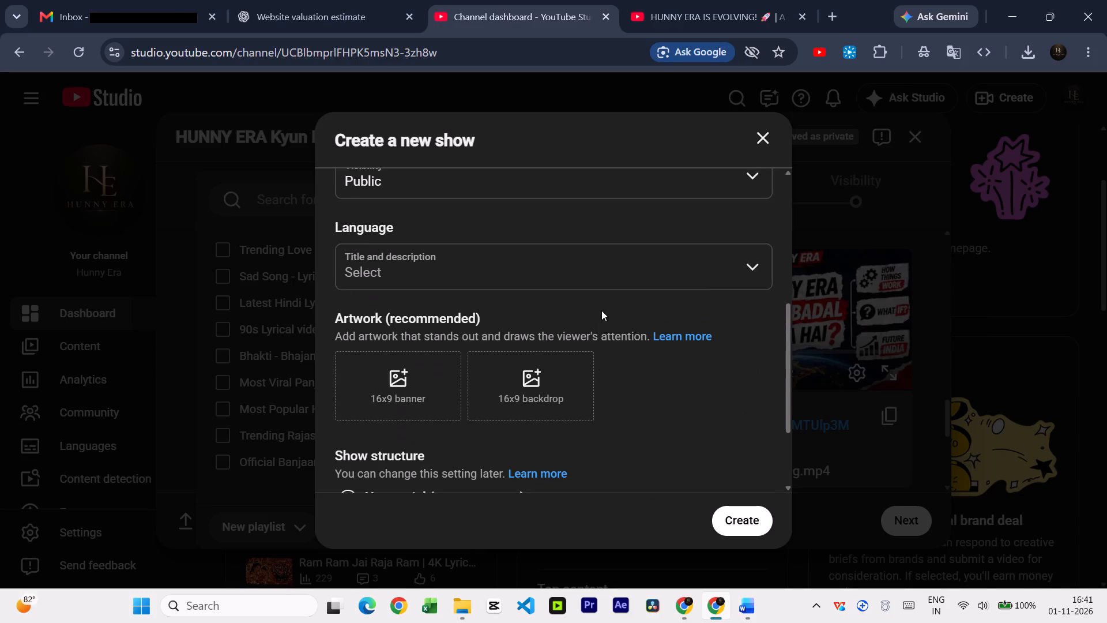
{"action": "left_click", "coordinate": [601, 423]}
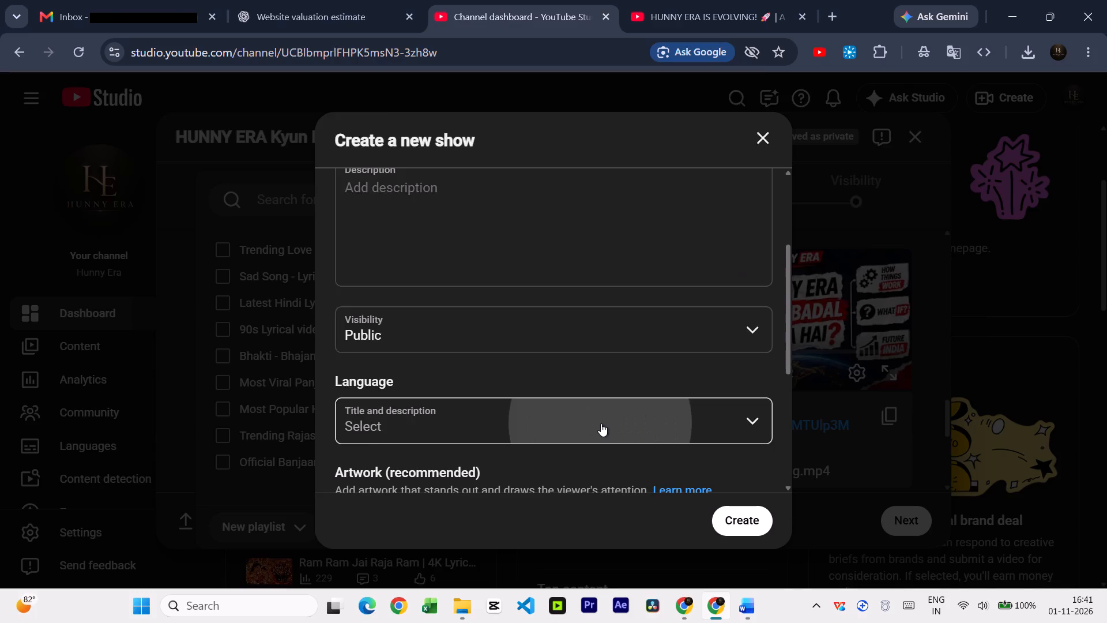
{"action": "scroll", "coordinate": [584, 344], "scroll_direction": "down", "scroll_amount": 4}
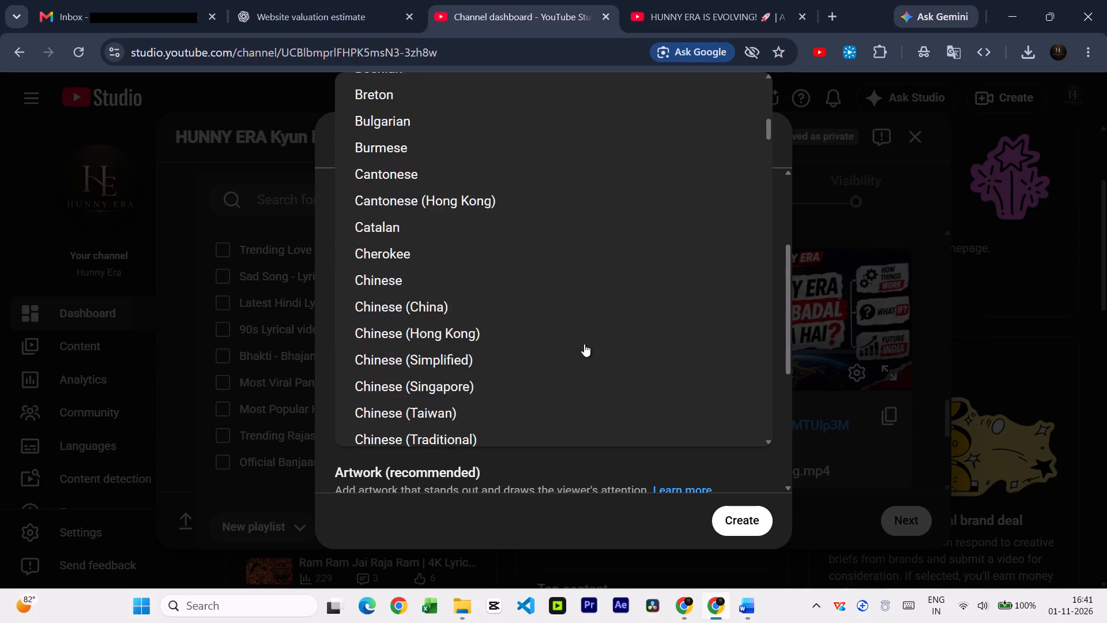
{"action": "scroll", "coordinate": [584, 344], "scroll_direction": "down", "scroll_amount": 4}
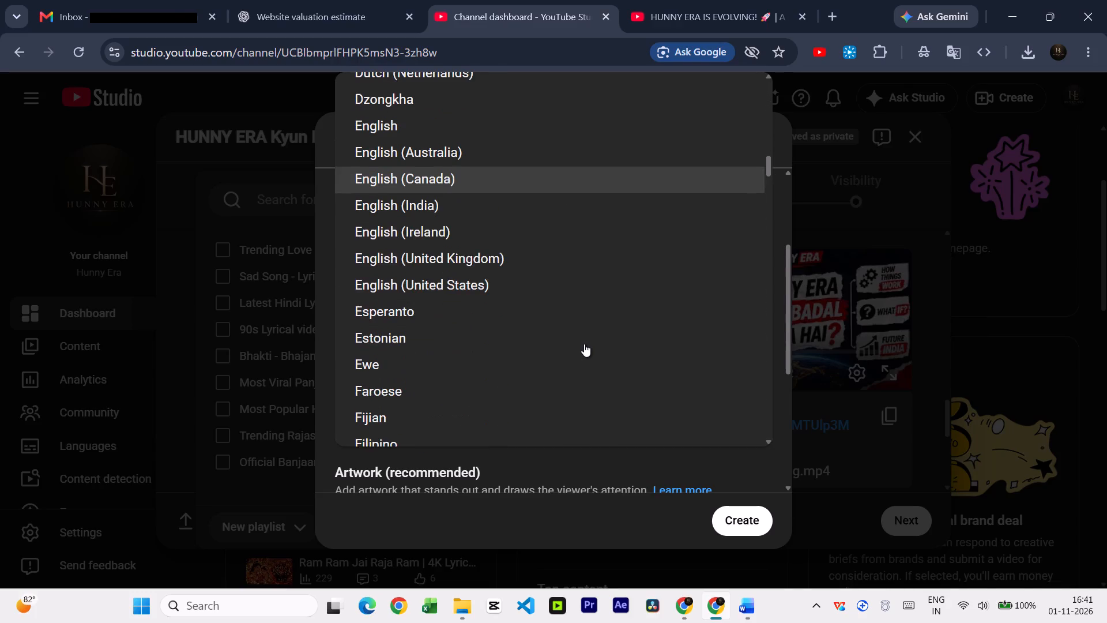
{"action": "scroll", "coordinate": [584, 344], "scroll_direction": "down", "scroll_amount": 3}
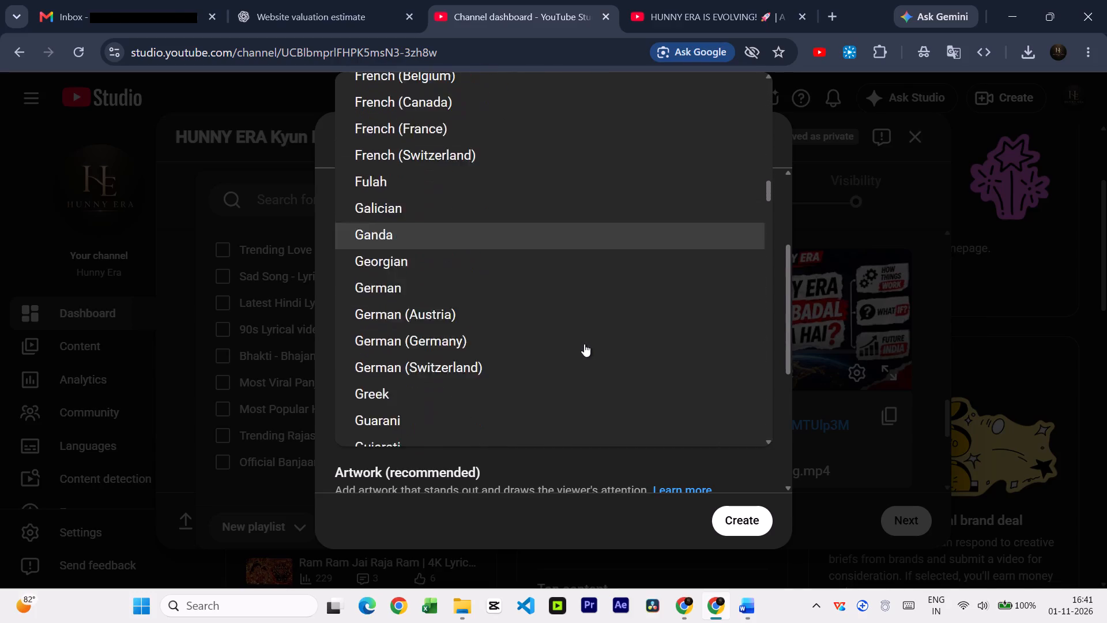
{"action": "scroll", "coordinate": [584, 344], "scroll_direction": "down", "scroll_amount": 2}
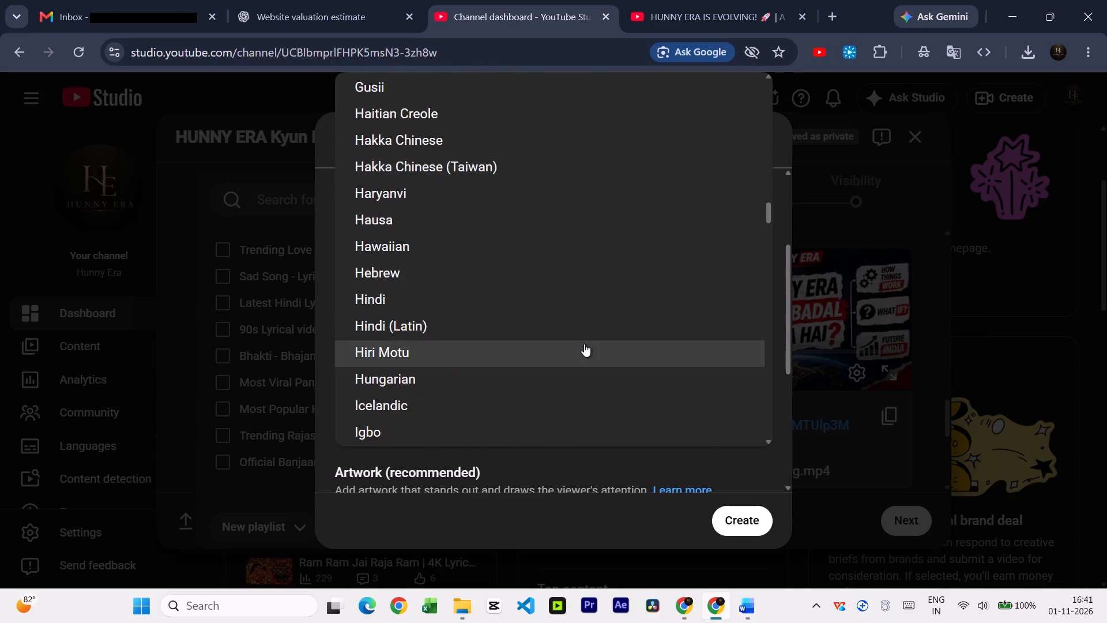
{"action": "left_click", "coordinate": [543, 326]}
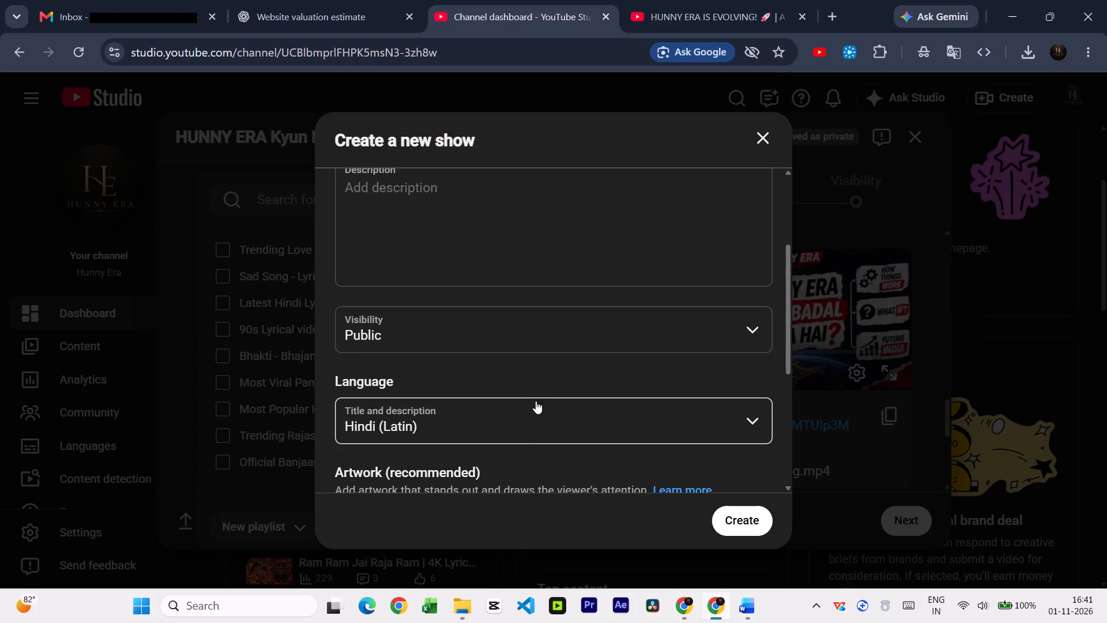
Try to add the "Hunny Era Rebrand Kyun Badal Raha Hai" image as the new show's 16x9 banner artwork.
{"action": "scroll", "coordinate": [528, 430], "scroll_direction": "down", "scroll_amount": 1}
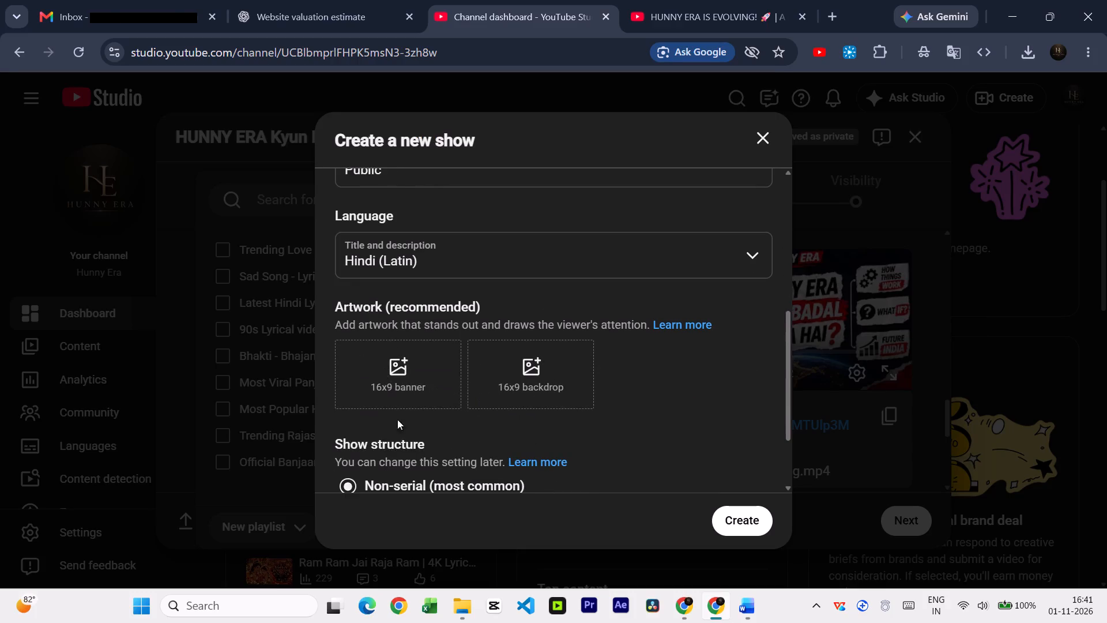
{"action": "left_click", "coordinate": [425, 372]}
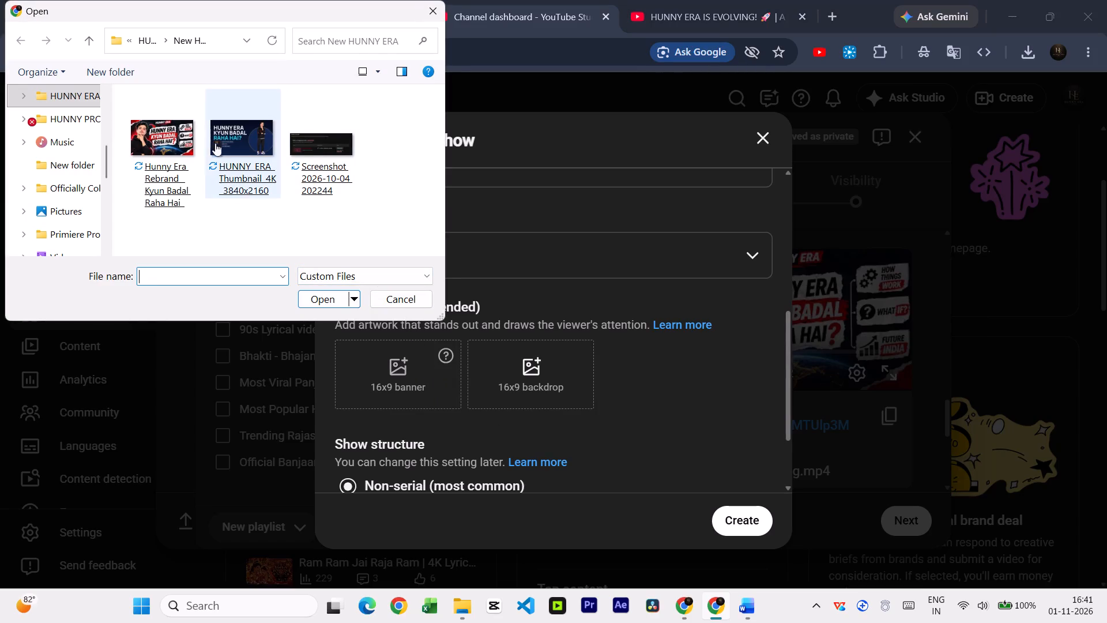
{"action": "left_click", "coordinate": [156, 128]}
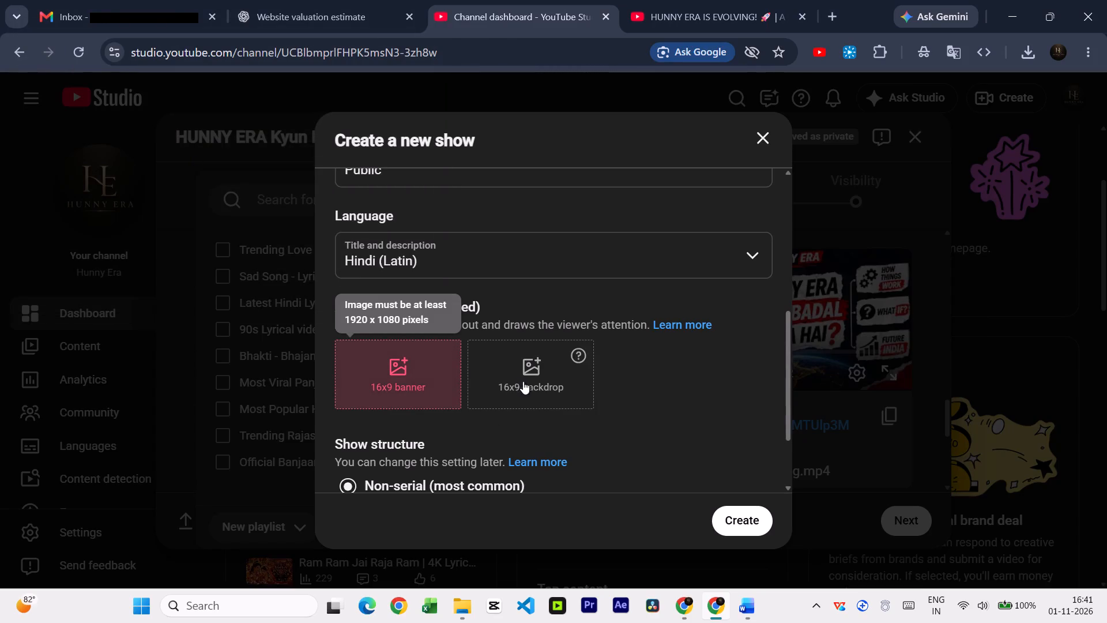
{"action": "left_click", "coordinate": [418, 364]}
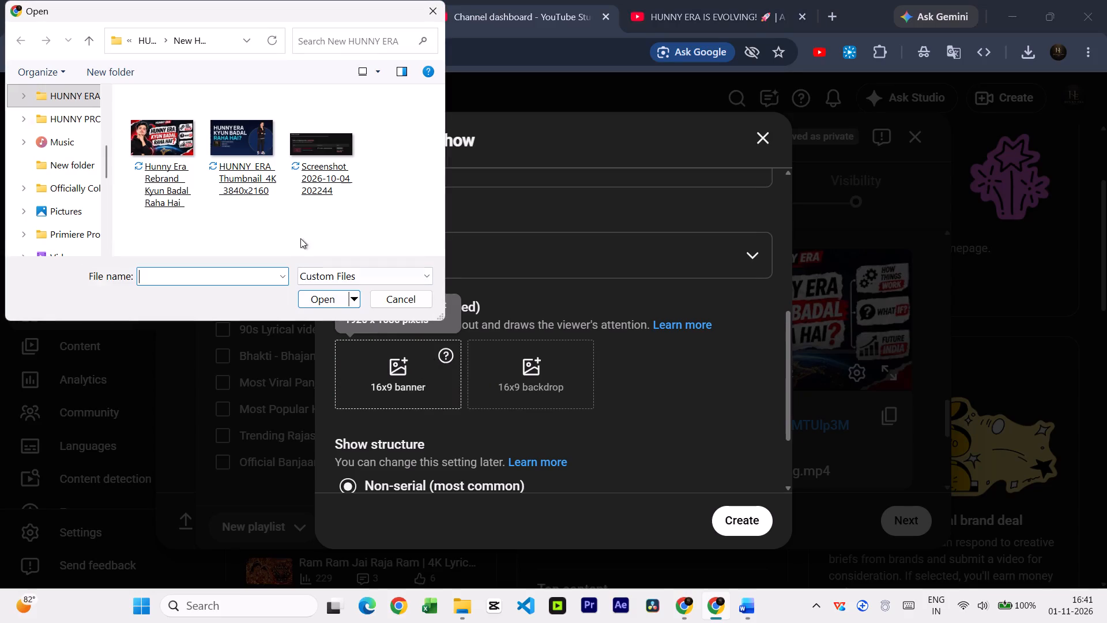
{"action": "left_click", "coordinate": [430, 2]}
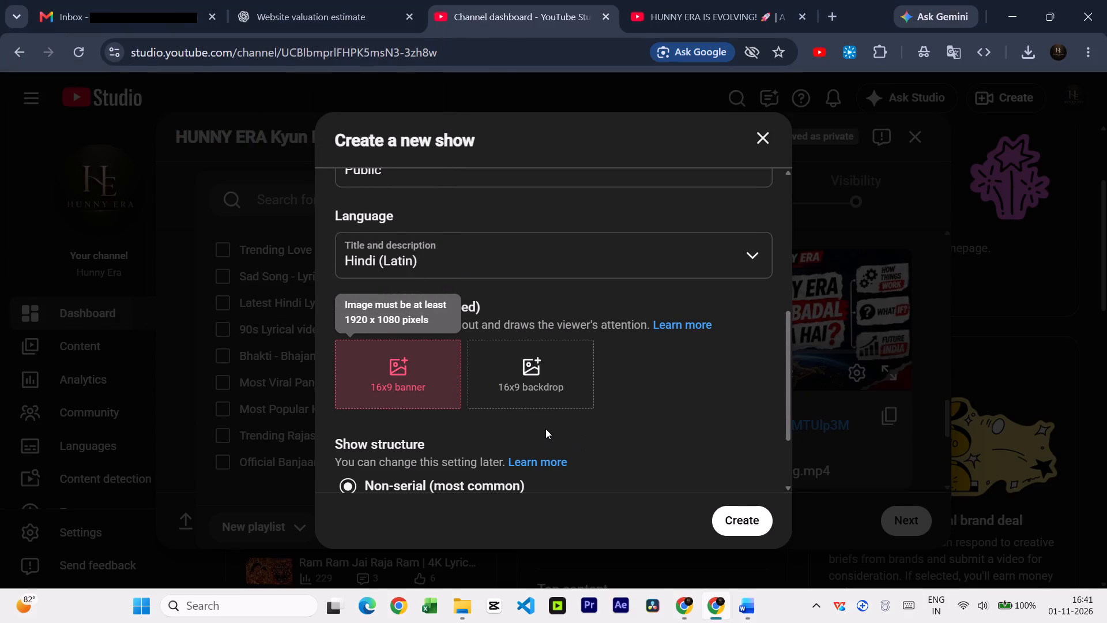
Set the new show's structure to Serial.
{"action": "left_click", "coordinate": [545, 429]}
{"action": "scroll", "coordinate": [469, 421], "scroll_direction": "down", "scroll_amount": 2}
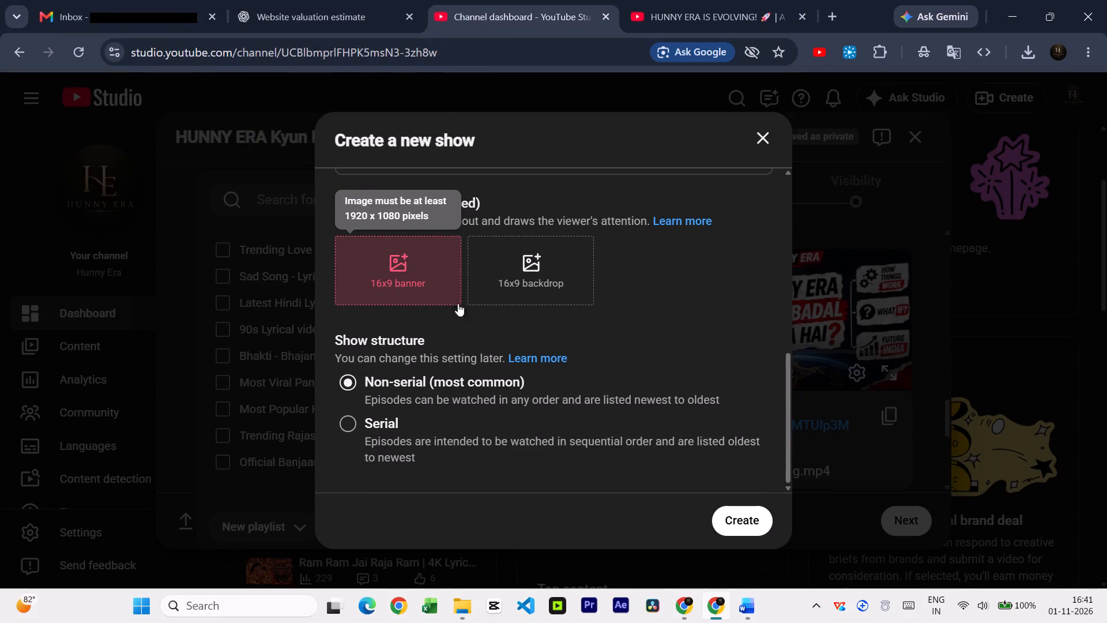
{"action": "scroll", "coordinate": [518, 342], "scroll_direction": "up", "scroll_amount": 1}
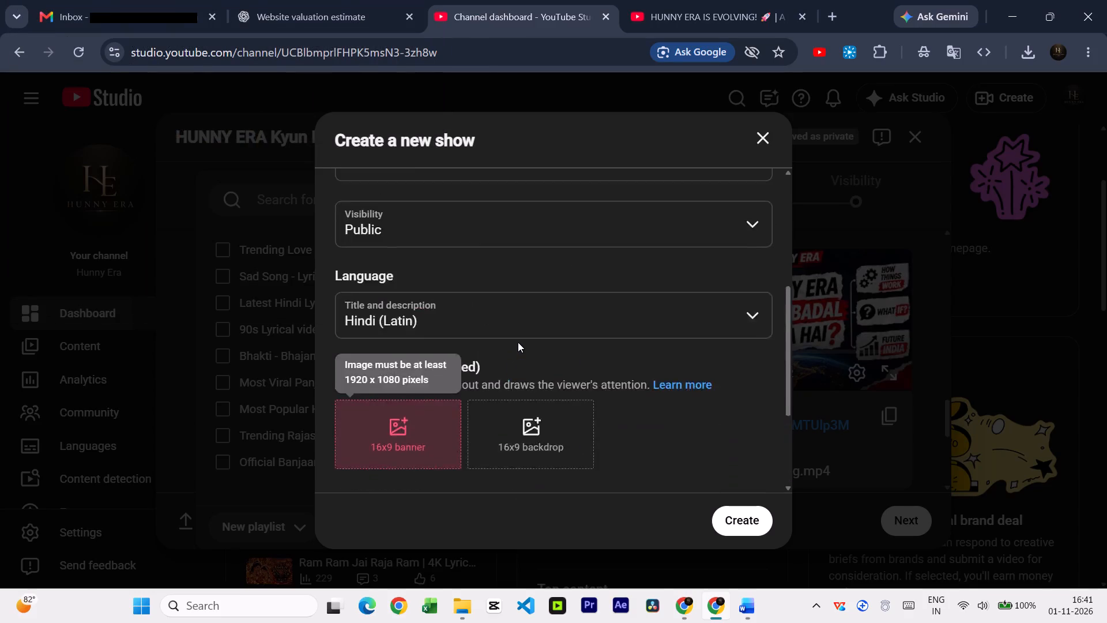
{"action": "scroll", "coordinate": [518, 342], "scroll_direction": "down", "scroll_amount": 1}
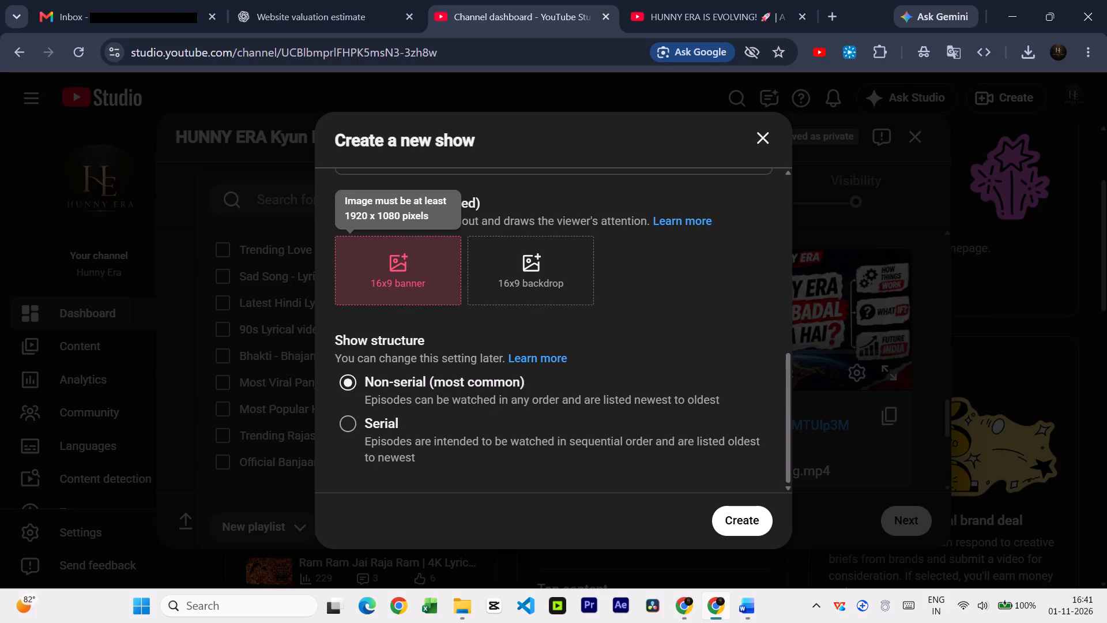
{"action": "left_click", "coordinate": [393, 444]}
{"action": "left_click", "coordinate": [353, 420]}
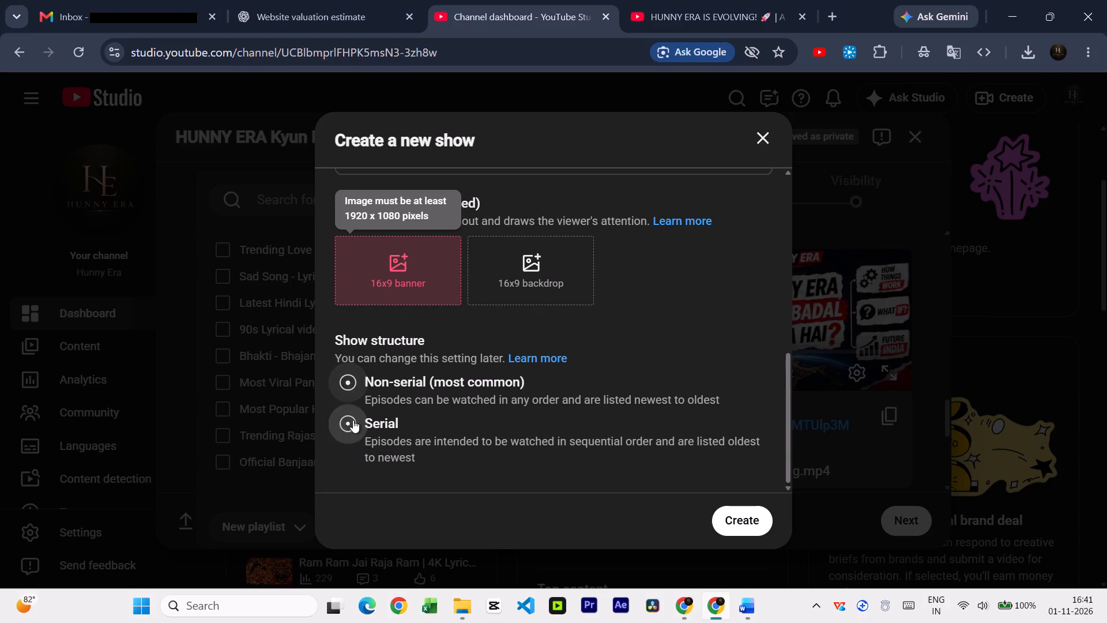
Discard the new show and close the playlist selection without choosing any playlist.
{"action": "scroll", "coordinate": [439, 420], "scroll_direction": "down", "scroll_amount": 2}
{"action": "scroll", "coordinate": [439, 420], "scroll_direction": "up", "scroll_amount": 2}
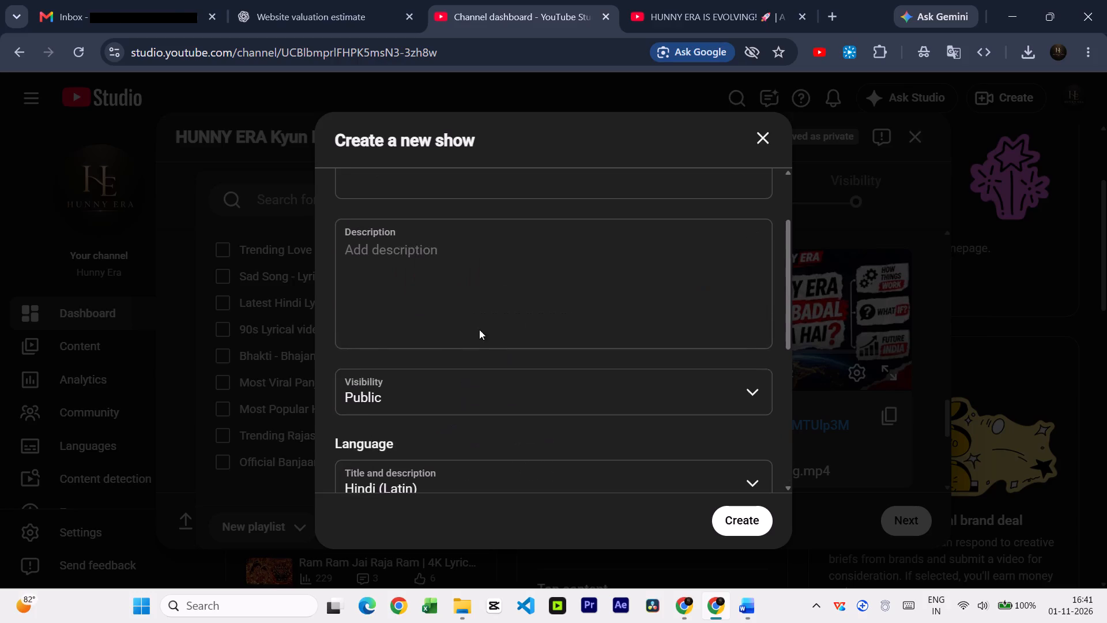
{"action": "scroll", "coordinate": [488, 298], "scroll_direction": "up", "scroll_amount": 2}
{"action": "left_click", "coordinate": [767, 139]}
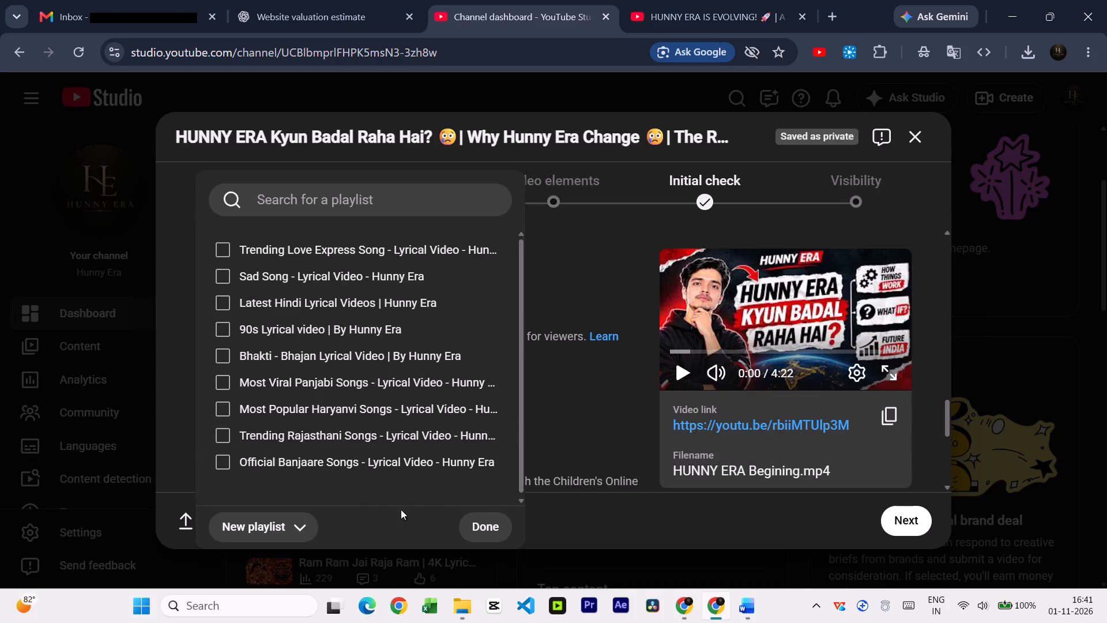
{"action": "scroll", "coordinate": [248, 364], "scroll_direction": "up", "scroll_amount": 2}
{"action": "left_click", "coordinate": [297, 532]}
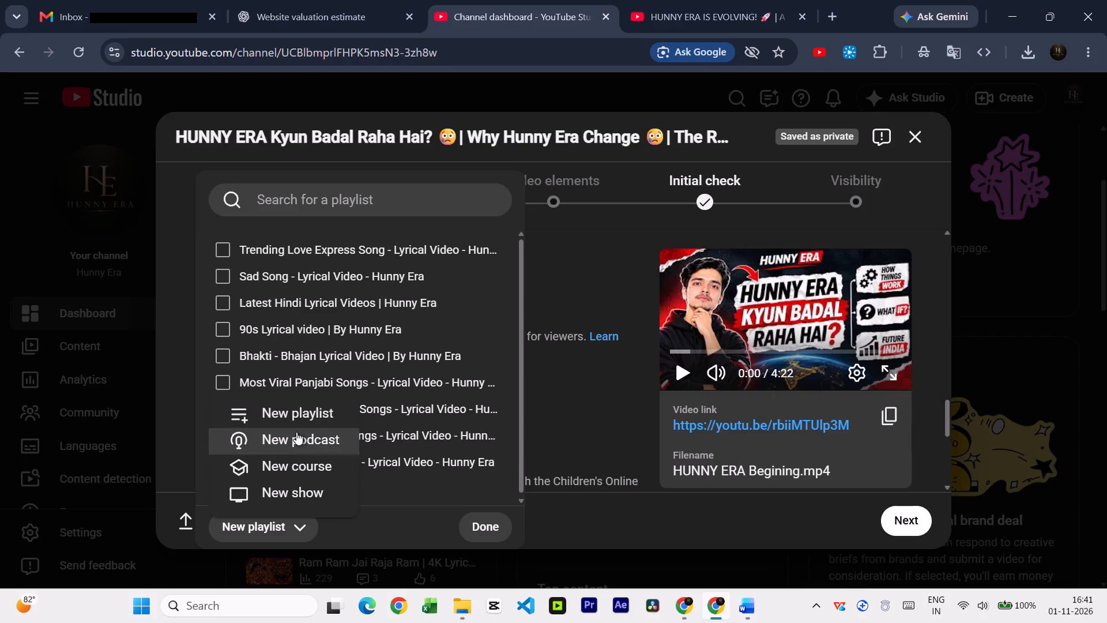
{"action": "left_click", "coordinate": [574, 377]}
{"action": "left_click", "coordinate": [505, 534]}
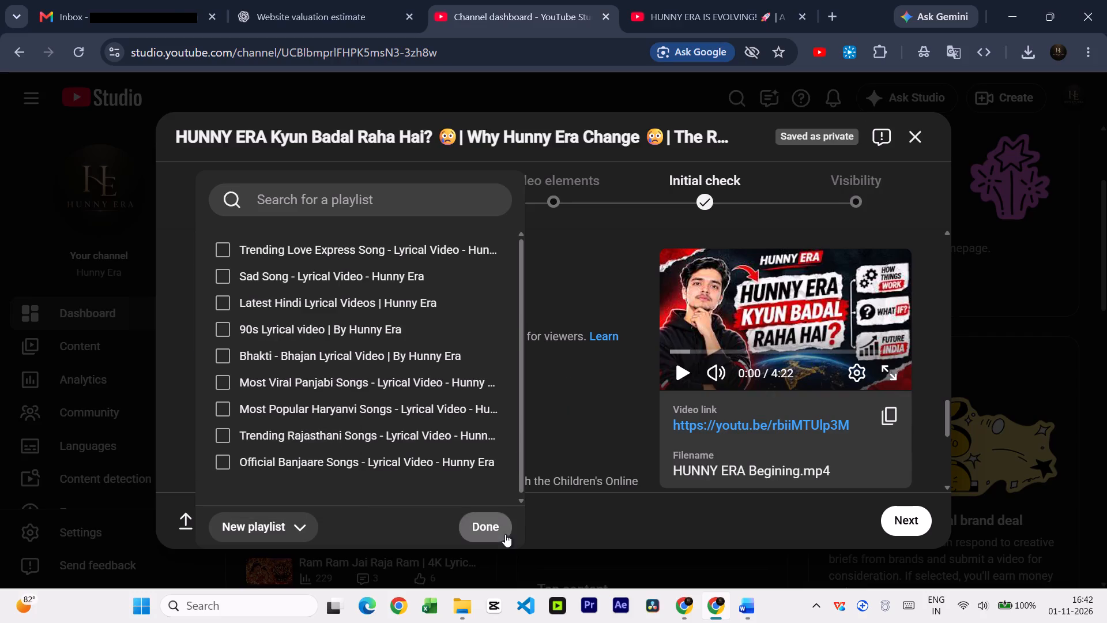
Expand the video's additional details, covering paid promotion, collaboration and more.
{"action": "scroll", "coordinate": [428, 414], "scroll_direction": "down", "scroll_amount": 2}
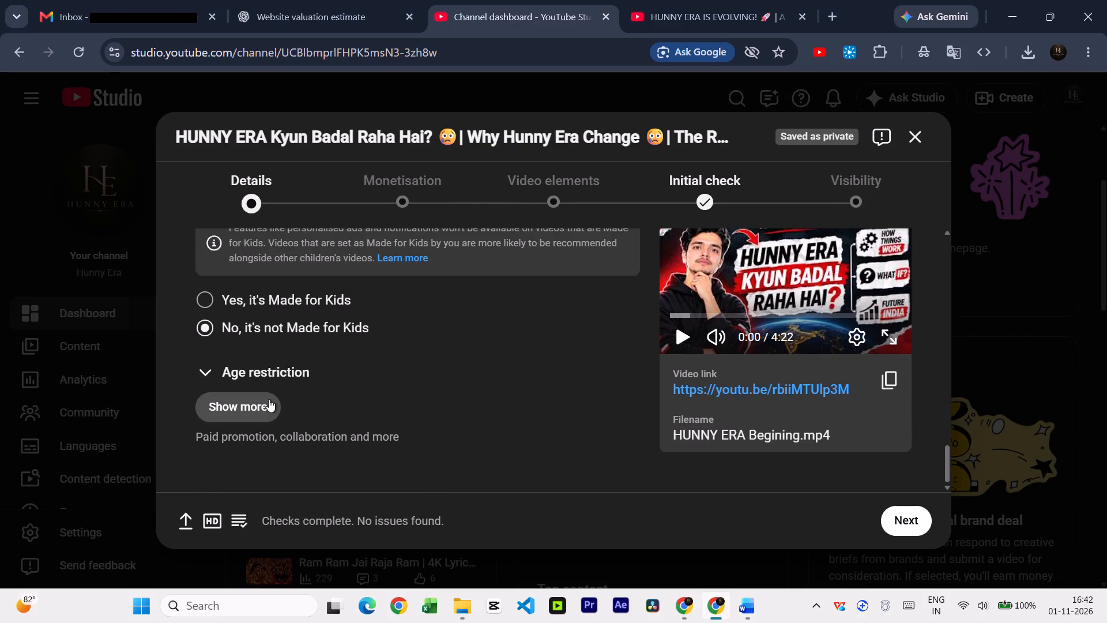
{"action": "left_click", "coordinate": [269, 399]}
{"action": "scroll", "coordinate": [360, 407], "scroll_direction": "down", "scroll_amount": 2}
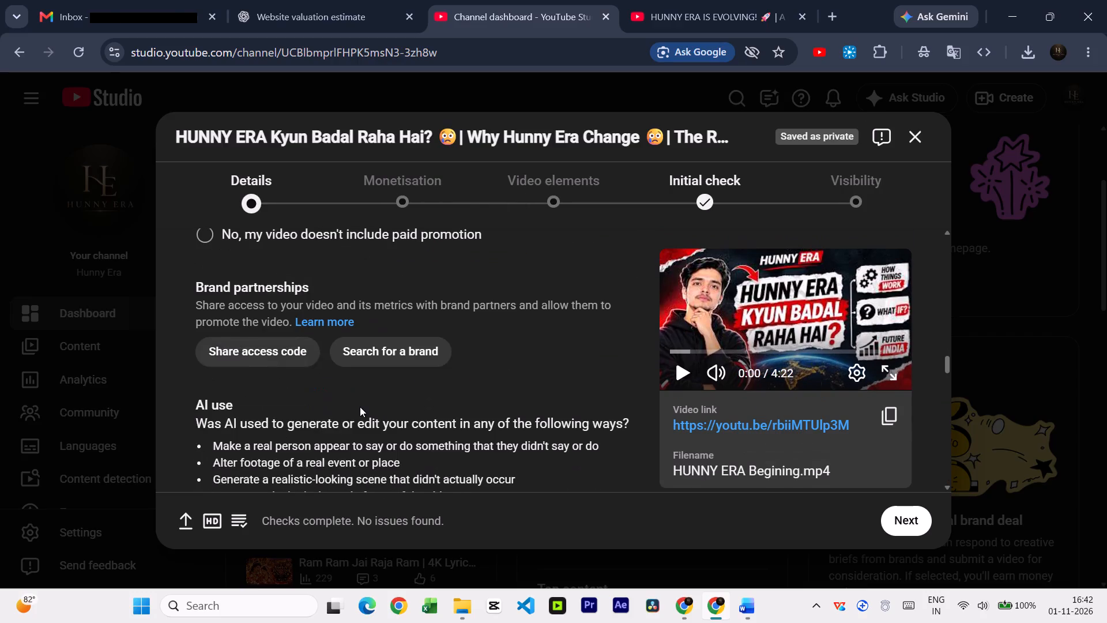
Copy the comma-separated keyword list, starting with "Hunny Era, Hunny Era new update", from above the hashtags in the video description.
{"action": "scroll", "coordinate": [360, 407], "scroll_direction": "up", "scroll_amount": 7}
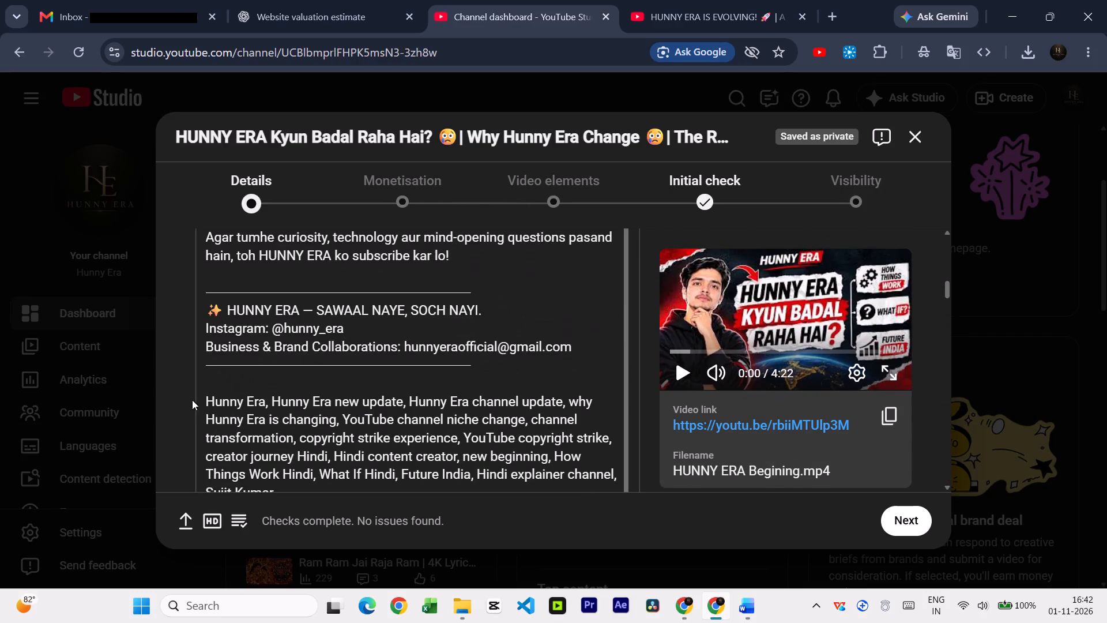
{"action": "left_click_drag", "start_coordinate": [209, 399], "coordinate": [336, 474]}
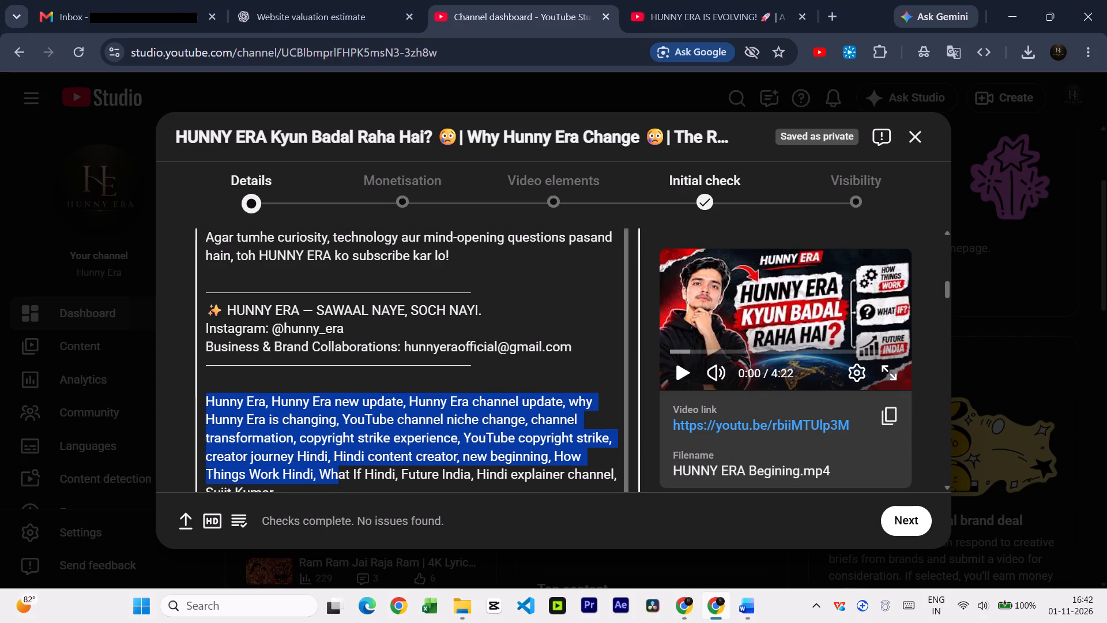
{"action": "left_click_drag", "start_coordinate": [336, 474], "coordinate": [308, 420]}
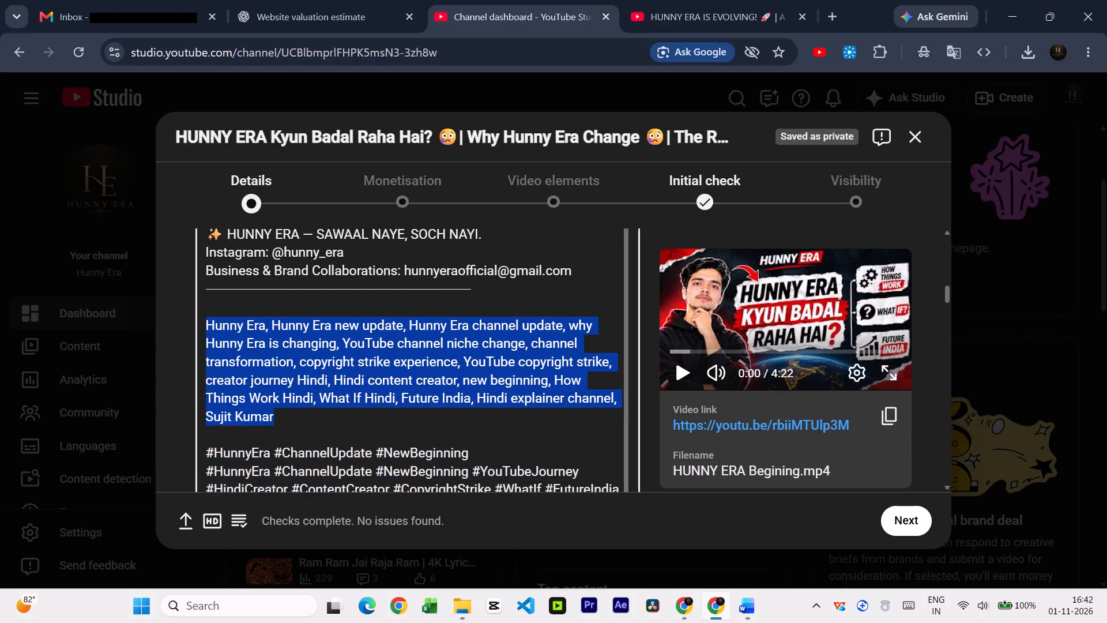
{"action": "key", "text": "ctrl+v"}
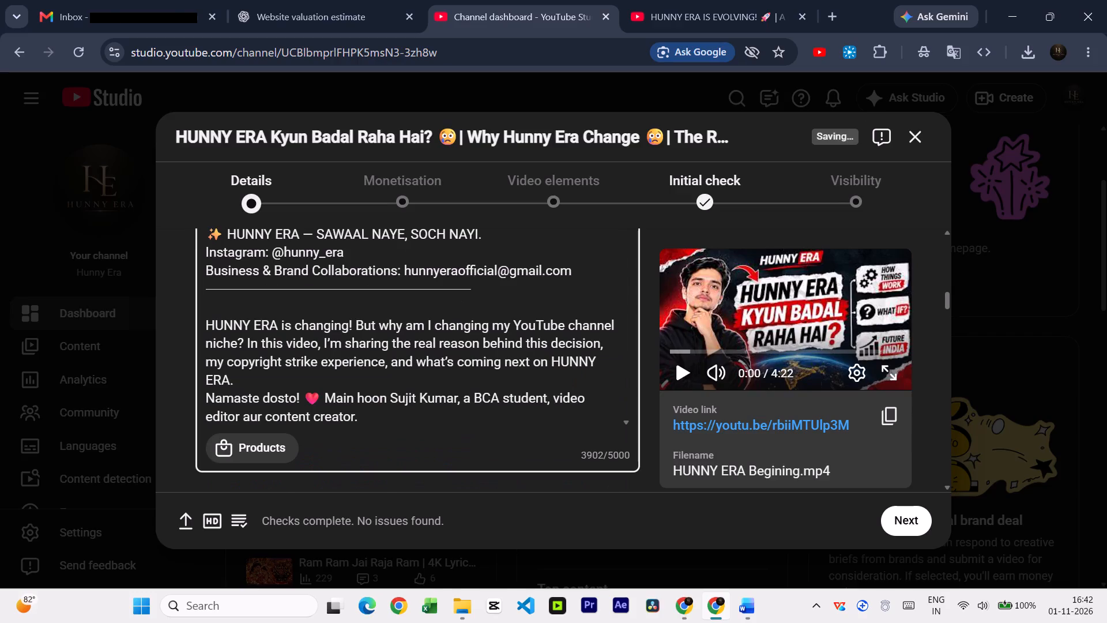
{"action": "key", "text": "ctrl+z"}
{"action": "key", "text": "ctrl+c"}
{"action": "key", "text": "ctrl+c"}
{"action": "key", "text": "ctrl+c"}
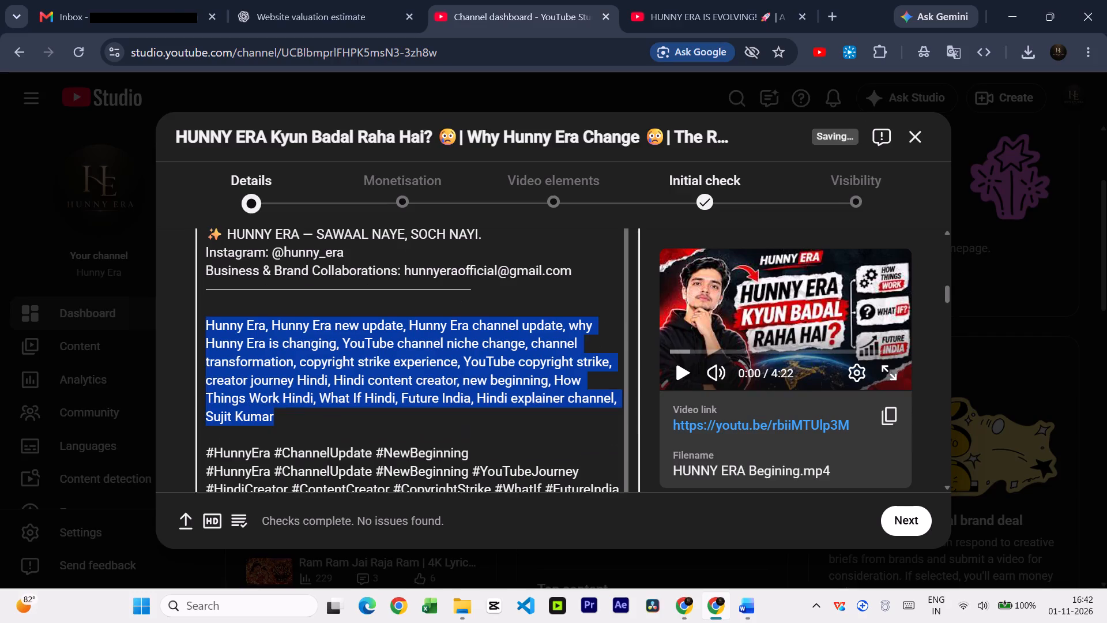
{"action": "key", "text": "ctrl+c"}
{"action": "key", "text": "ctrl+c"}
{"action": "key", "text": "ctrl+c"}
{"action": "key", "text": "ctrl+c"}
{"action": "key", "text": "ctrl+c"}
{"action": "key", "text": "ctrl+c"}
{"action": "key", "text": "ctrl+c"}
{"action": "key", "text": "ctrl+c"}
{"action": "key", "text": "ctrl+c"}
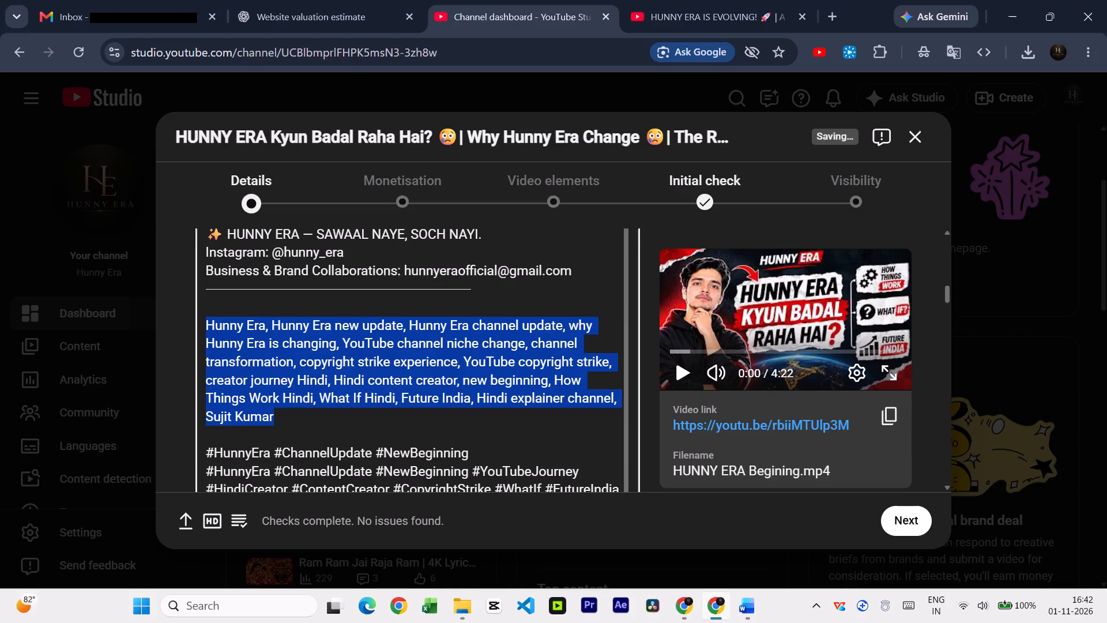
{"action": "left_click", "coordinate": [308, 392]}
Answer No to the AI use question in the video's details.
{"action": "scroll", "coordinate": [308, 392], "scroll_direction": "down", "scroll_amount": 2}
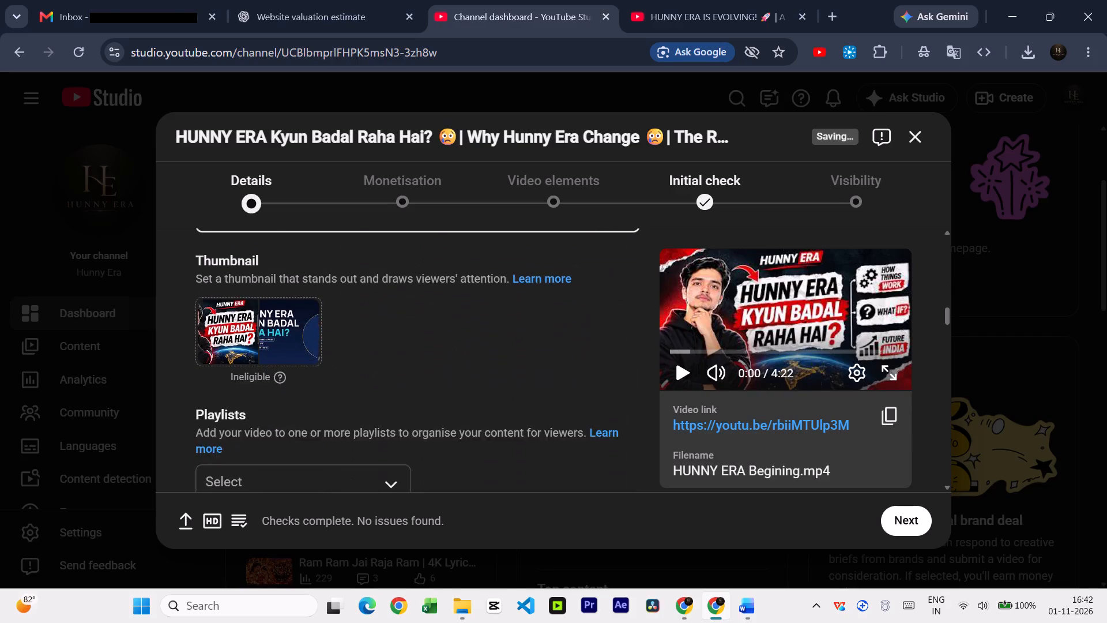
{"action": "scroll", "coordinate": [308, 393], "scroll_direction": "down", "scroll_amount": 2}
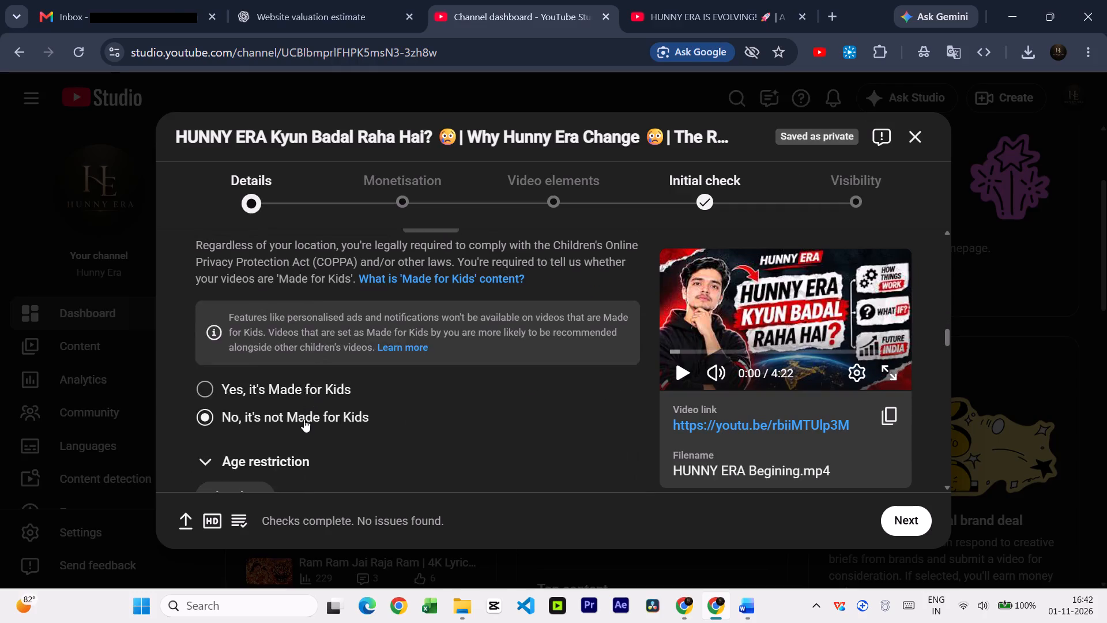
{"action": "scroll", "coordinate": [304, 423], "scroll_direction": "down", "scroll_amount": 1}
{"action": "scroll", "coordinate": [258, 371], "scroll_direction": "down", "scroll_amount": 2}
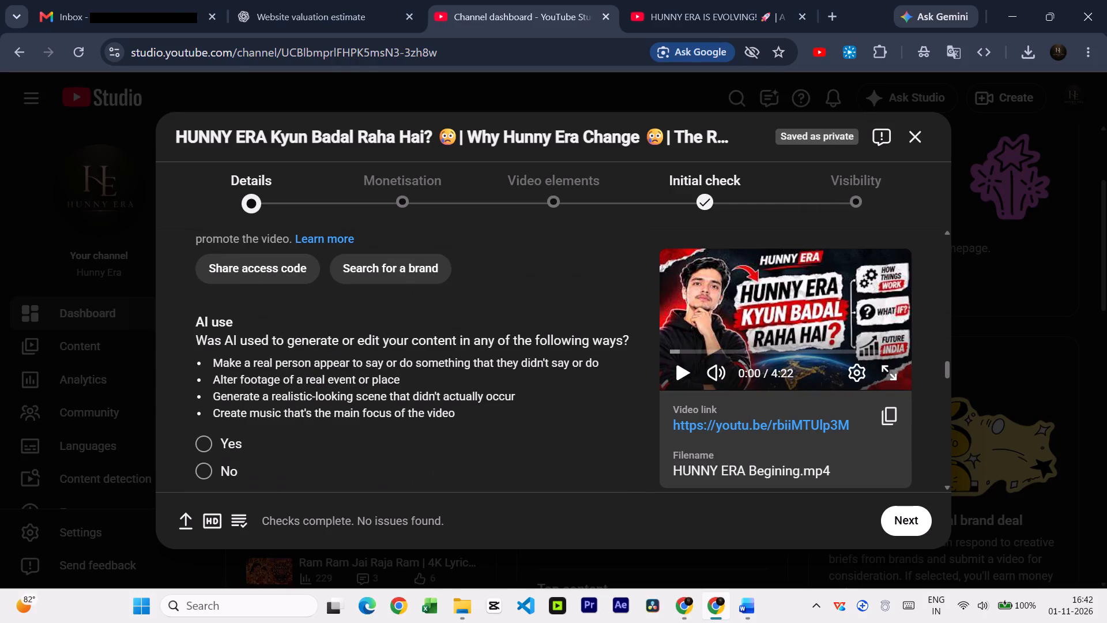
{"action": "scroll", "coordinate": [258, 384], "scroll_direction": "down", "scroll_amount": 1}
{"action": "scroll", "coordinate": [258, 384], "scroll_direction": "up", "scroll_amount": 1}
{"action": "scroll", "coordinate": [251, 366], "scroll_direction": "down", "scroll_amount": 1}
{"action": "left_click", "coordinate": [208, 306]}
Paste the copied keyword list as the video's tags and review the tags added.
{"action": "scroll", "coordinate": [316, 351], "scroll_direction": "down", "scroll_amount": 1}
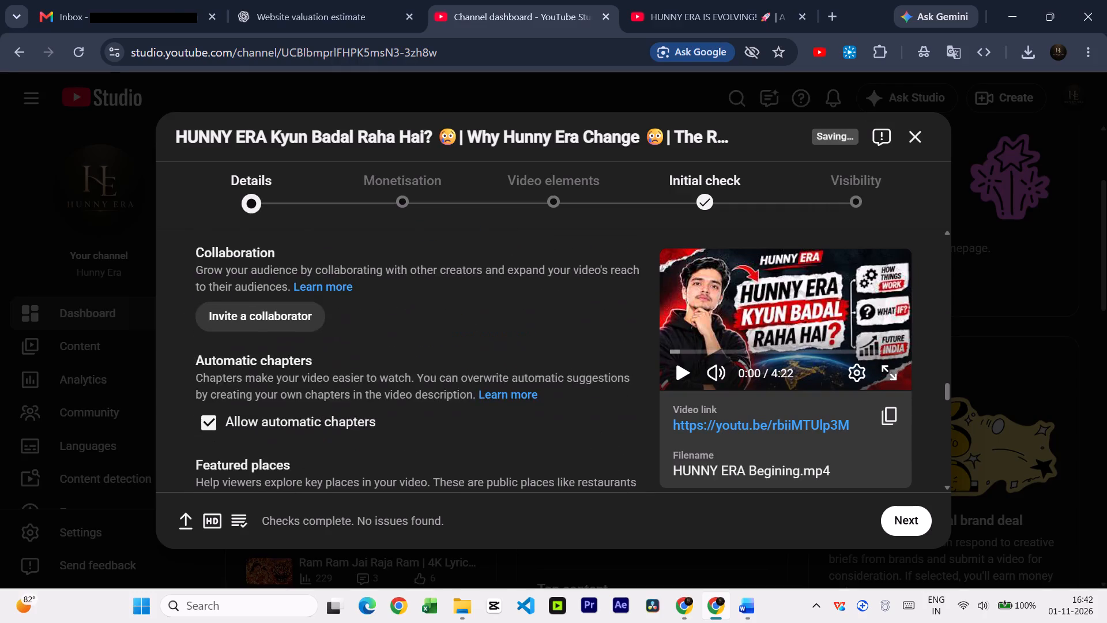
{"action": "scroll", "coordinate": [316, 351], "scroll_direction": "down", "scroll_amount": 3}
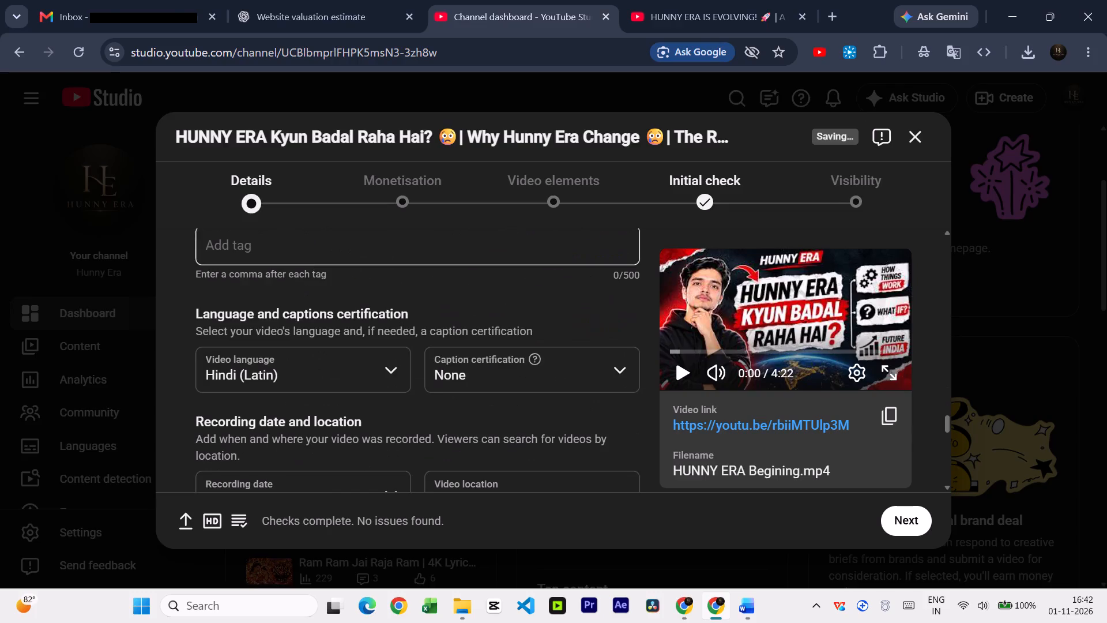
{"action": "left_click", "coordinate": [299, 253]}
{"action": "key", "text": "ctrl+v"}
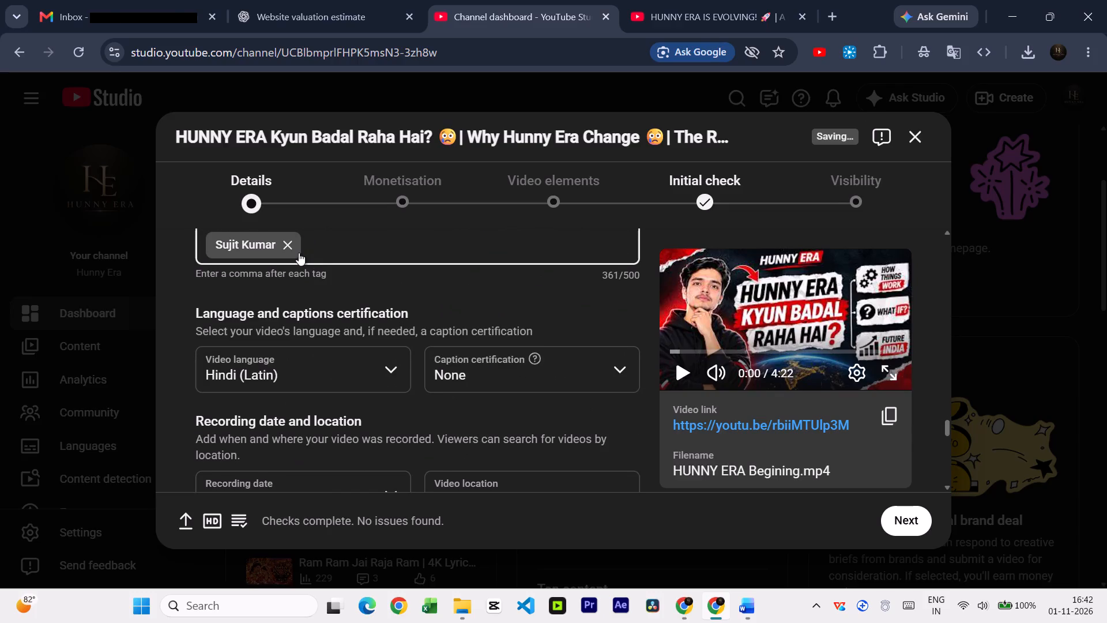
{"action": "scroll", "coordinate": [303, 314], "scroll_direction": "up", "scroll_amount": 1}
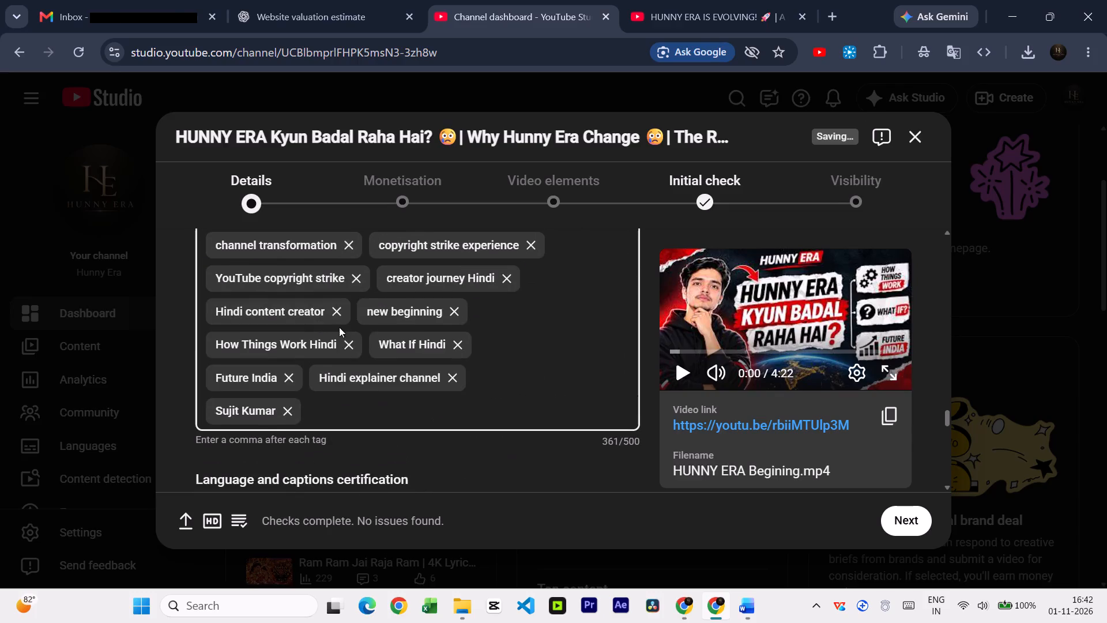
{"action": "scroll", "coordinate": [360, 347], "scroll_direction": "up", "scroll_amount": 1}
{"action": "scroll", "coordinate": [360, 347], "scroll_direction": "down", "scroll_amount": 1}
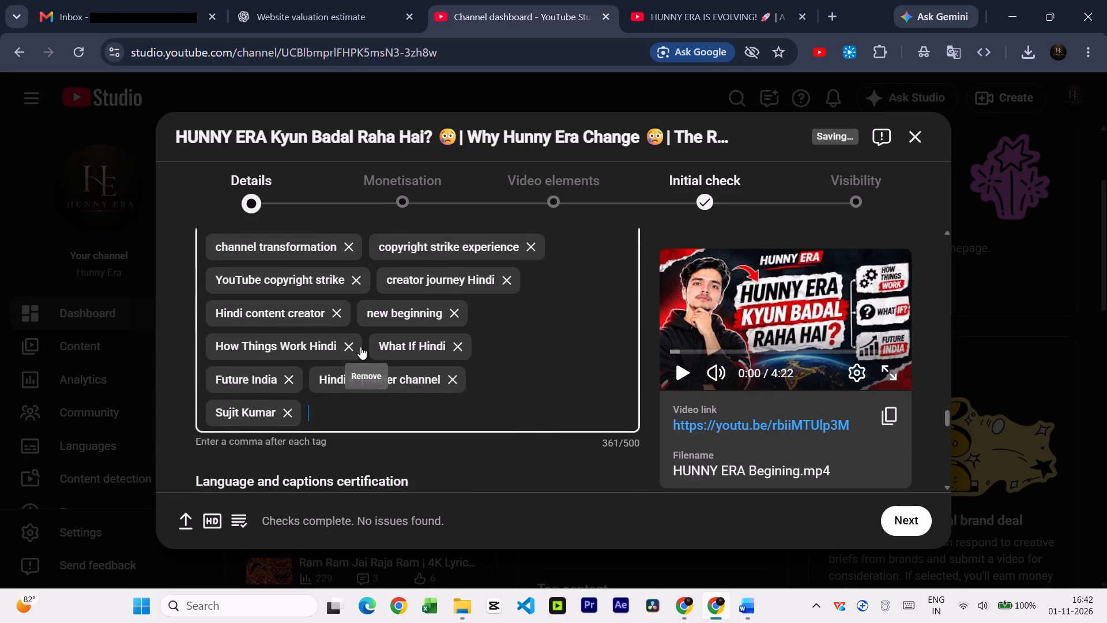
Set Shorts remixing for the video to "Allow only audio remixing".
{"action": "scroll", "coordinate": [373, 416], "scroll_direction": "down", "scroll_amount": 1}
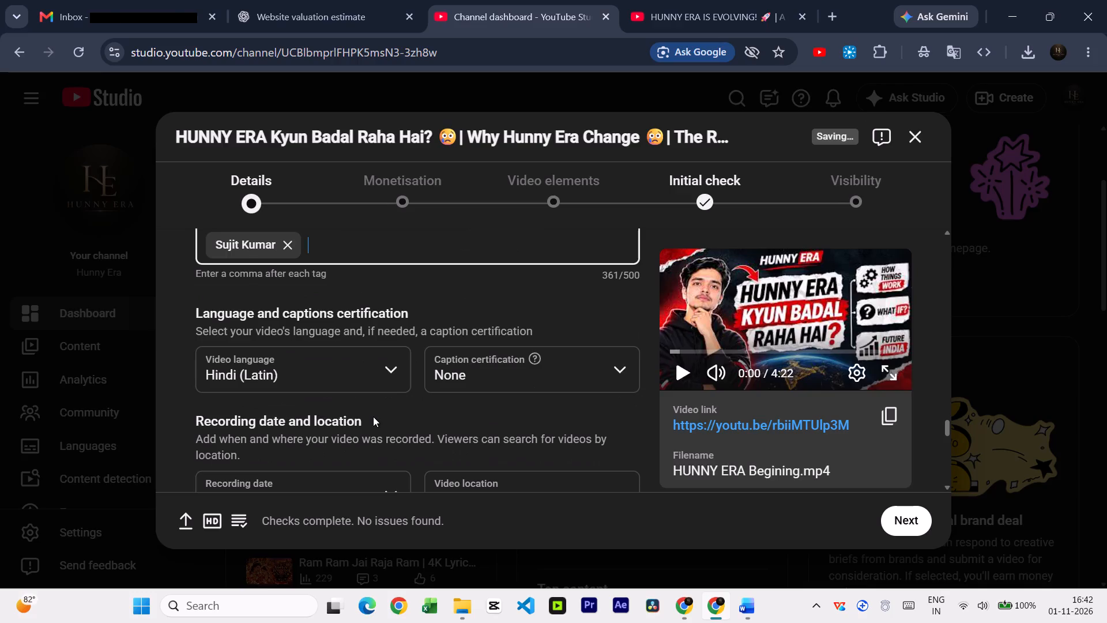
{"action": "scroll", "coordinate": [474, 407], "scroll_direction": "down", "scroll_amount": 1}
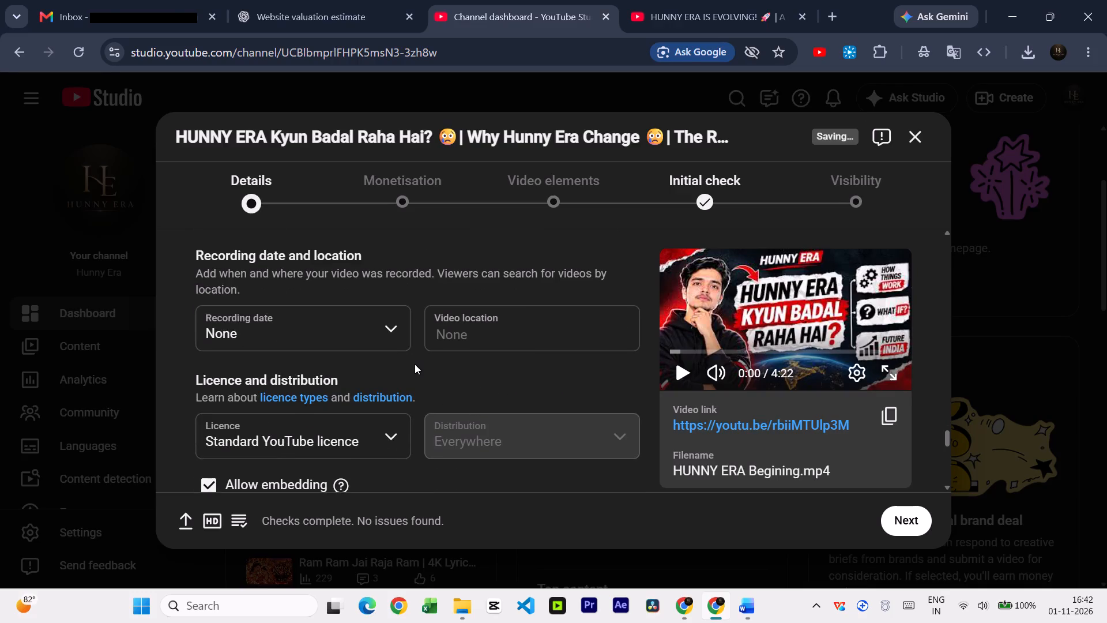
{"action": "scroll", "coordinate": [415, 364], "scroll_direction": "down", "scroll_amount": 1}
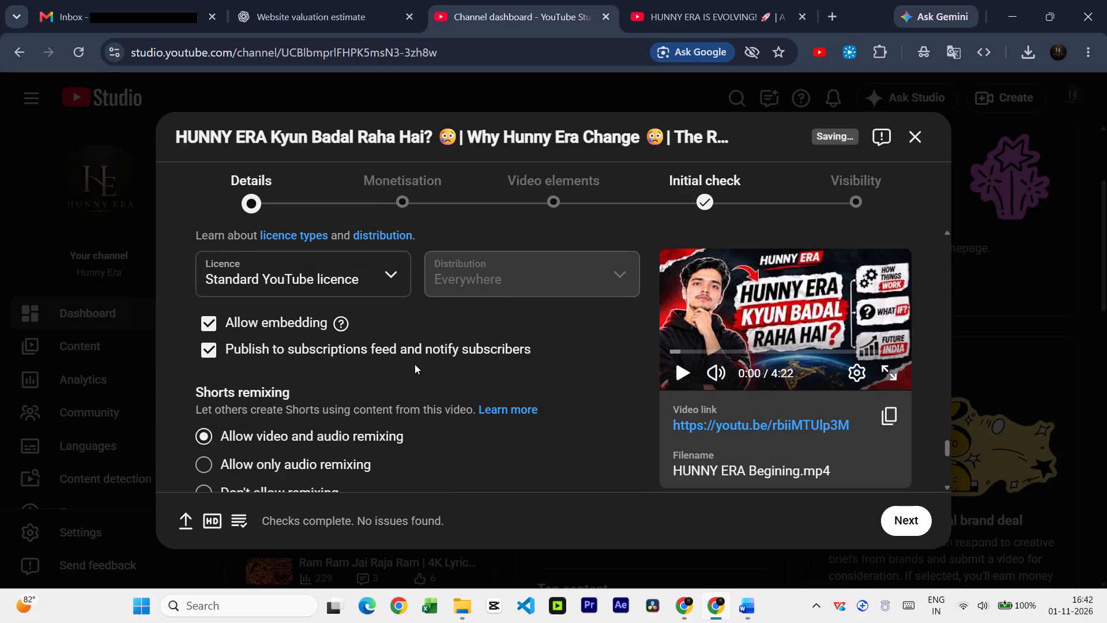
{"action": "scroll", "coordinate": [415, 364], "scroll_direction": "down", "scroll_amount": 1}
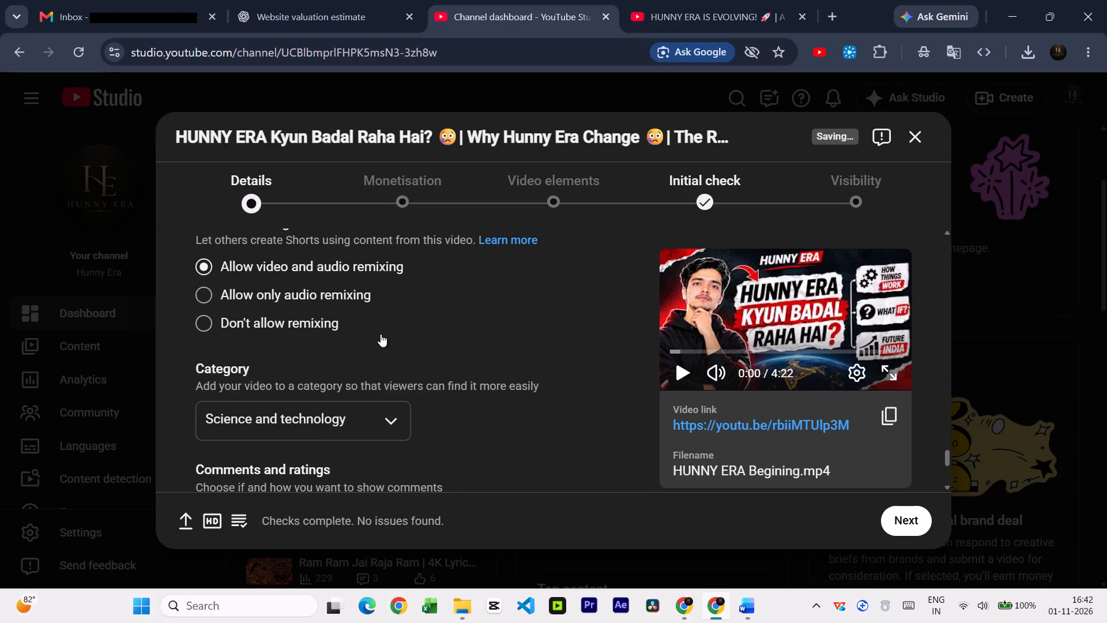
{"action": "left_click", "coordinate": [325, 301]}
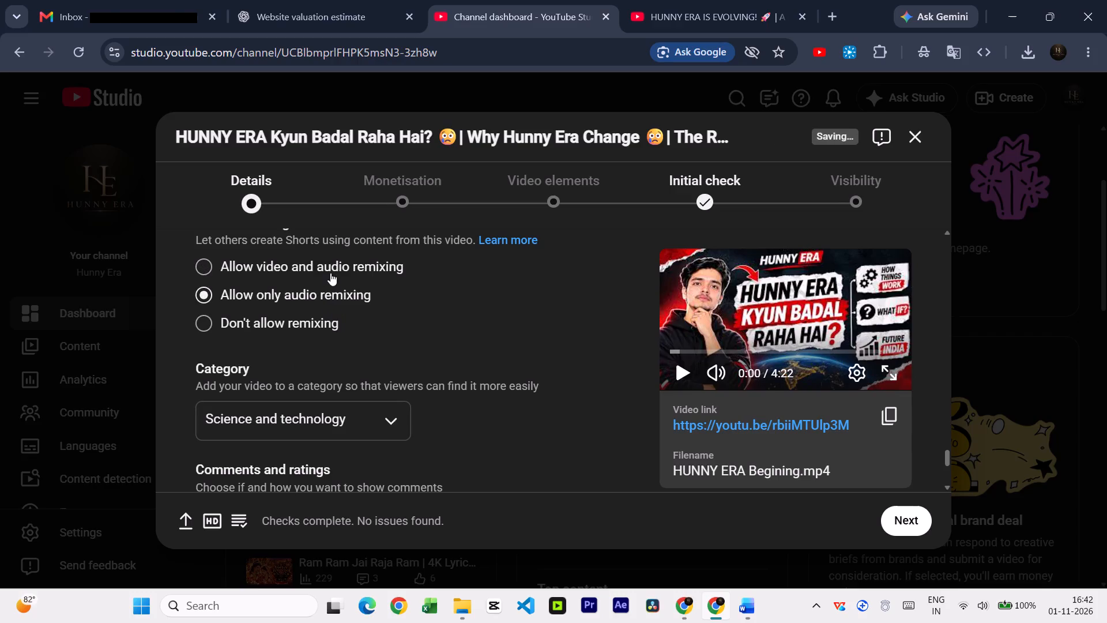
Set Shorts remixing for the video to "Allow video and audio remixing".
{"action": "left_click", "coordinate": [329, 261]}
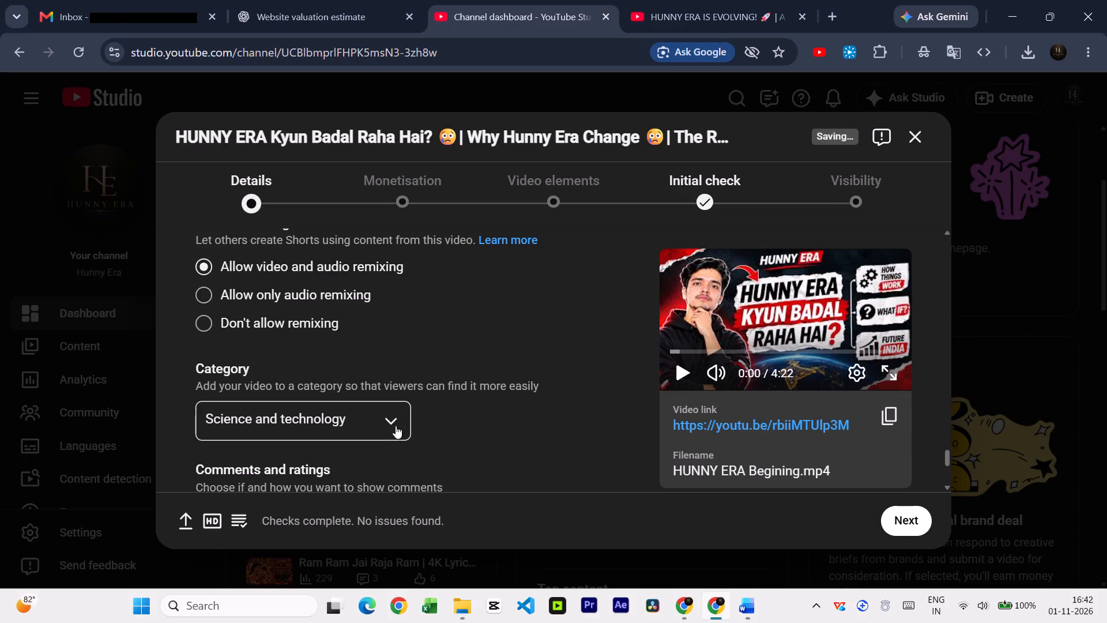
Review the video's details, from the comments and ratings settings back through the tags and description to the title.
{"action": "scroll", "coordinate": [466, 479], "scroll_direction": "down", "scroll_amount": 2}
{"action": "scroll", "coordinate": [455, 354], "scroll_direction": "down", "scroll_amount": 1}
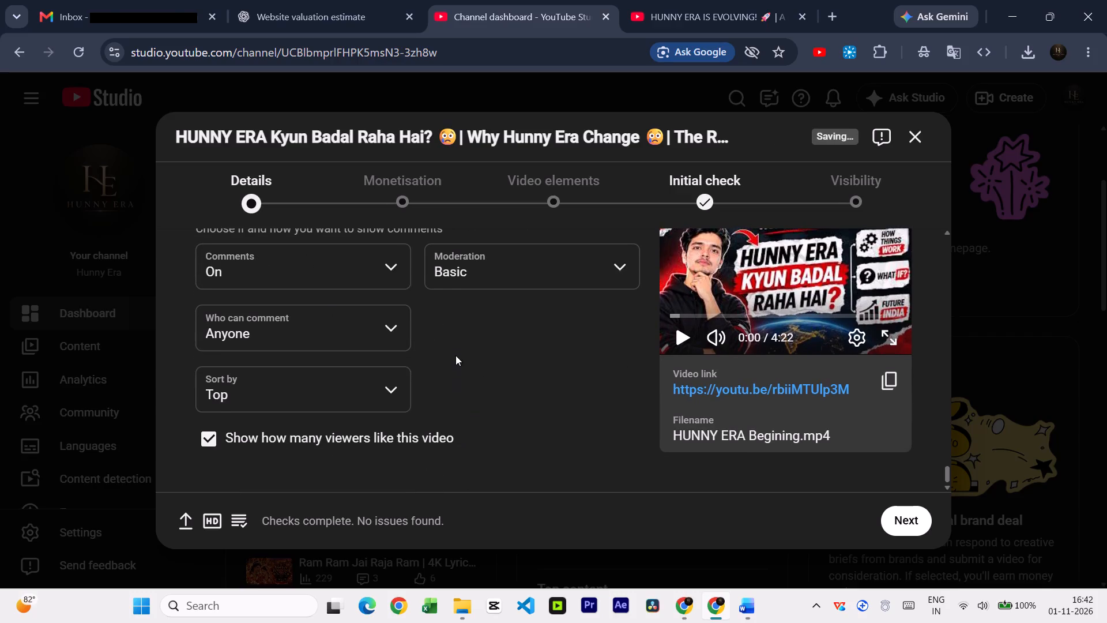
{"action": "scroll", "coordinate": [487, 390], "scroll_direction": "up", "scroll_amount": 7}
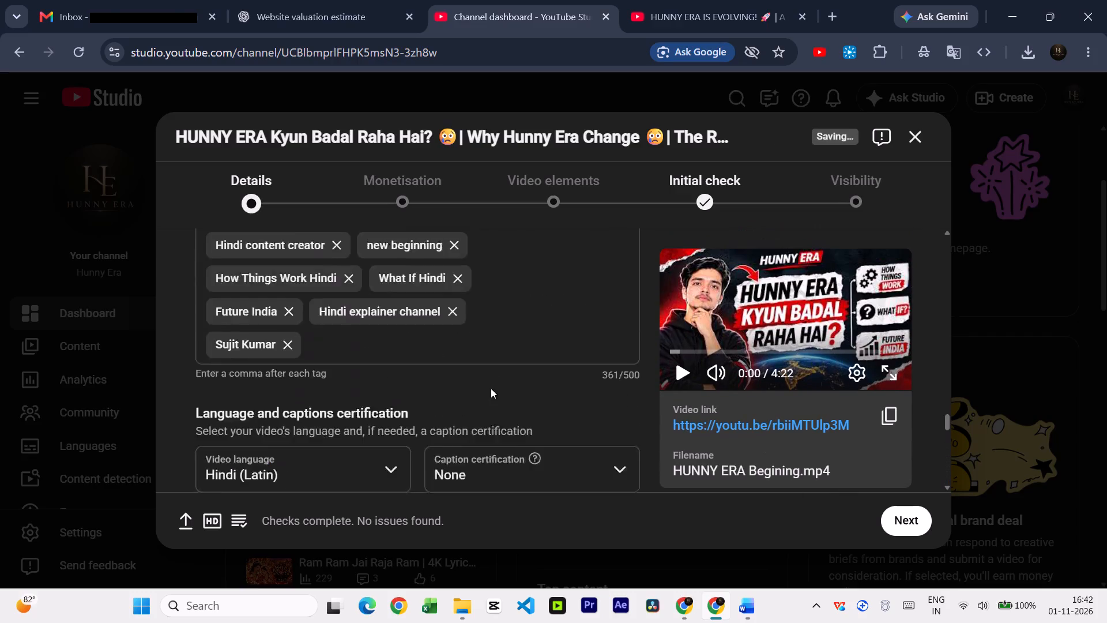
{"action": "scroll", "coordinate": [491, 388], "scroll_direction": "up", "scroll_amount": 11}
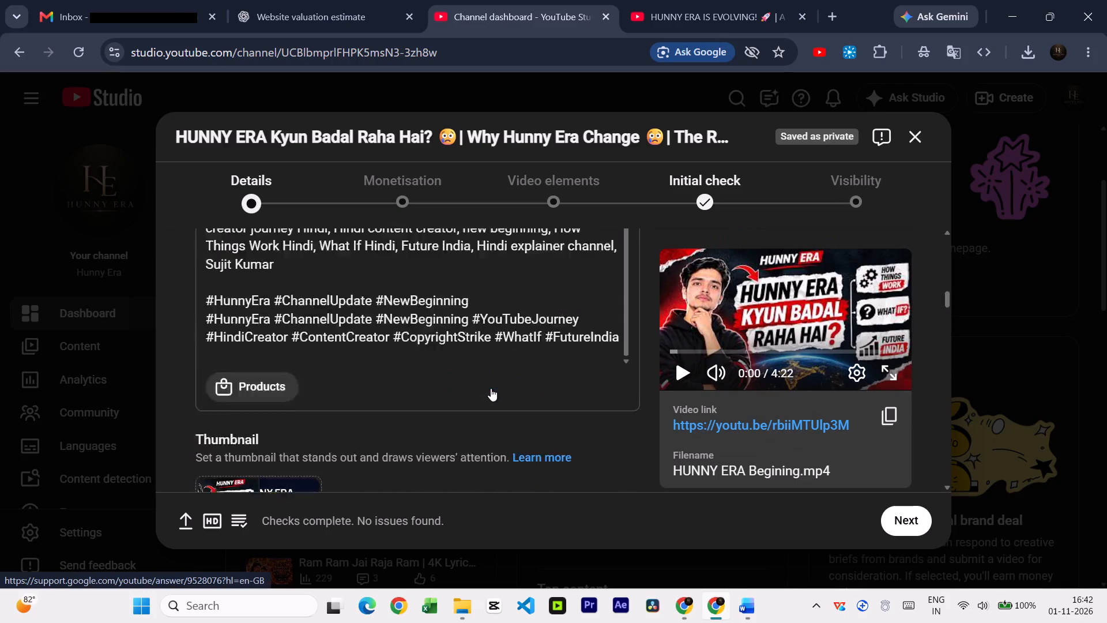
{"action": "scroll", "coordinate": [491, 388], "scroll_direction": "up", "scroll_amount": 8}
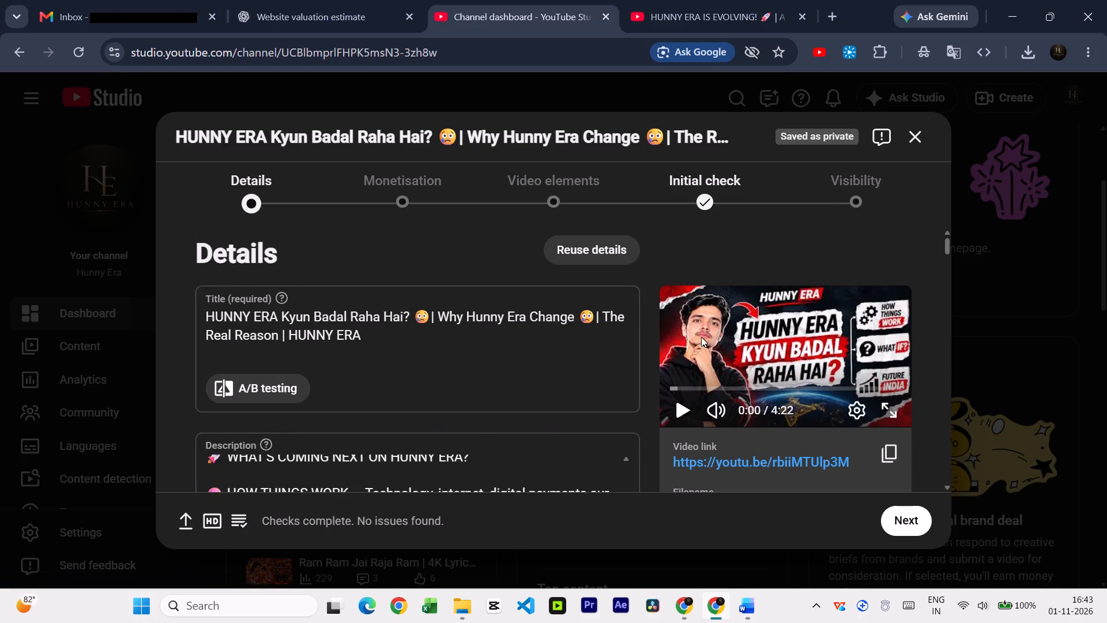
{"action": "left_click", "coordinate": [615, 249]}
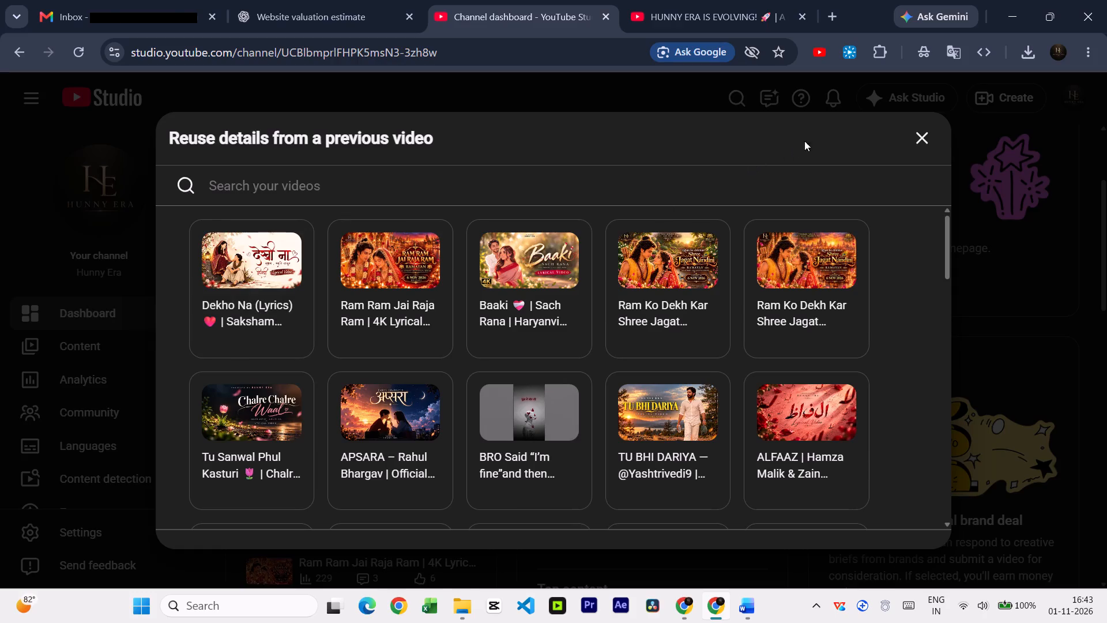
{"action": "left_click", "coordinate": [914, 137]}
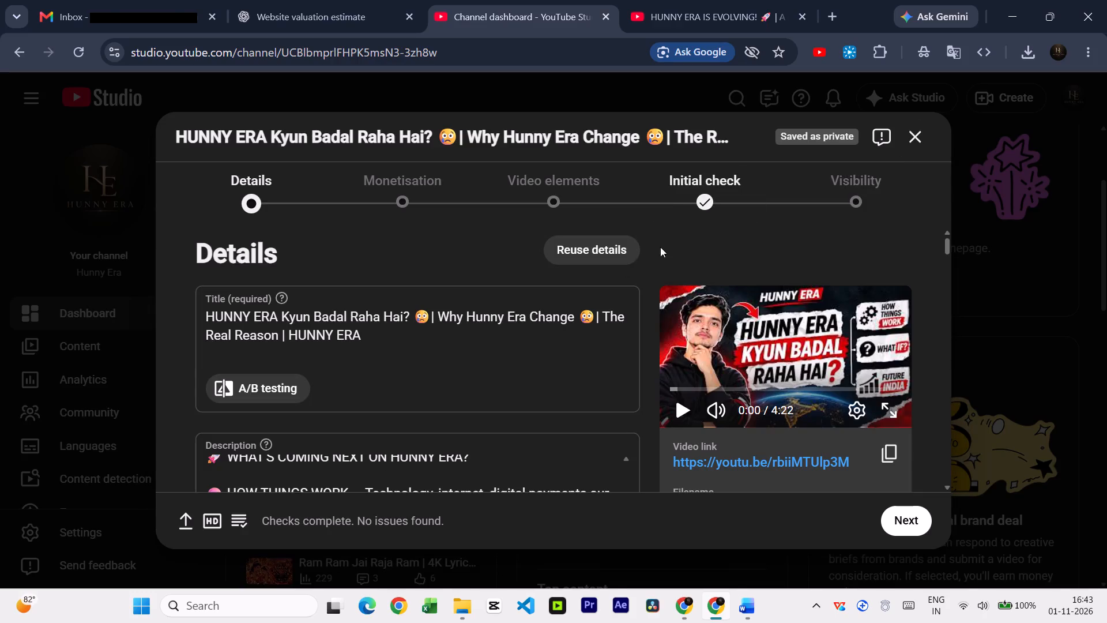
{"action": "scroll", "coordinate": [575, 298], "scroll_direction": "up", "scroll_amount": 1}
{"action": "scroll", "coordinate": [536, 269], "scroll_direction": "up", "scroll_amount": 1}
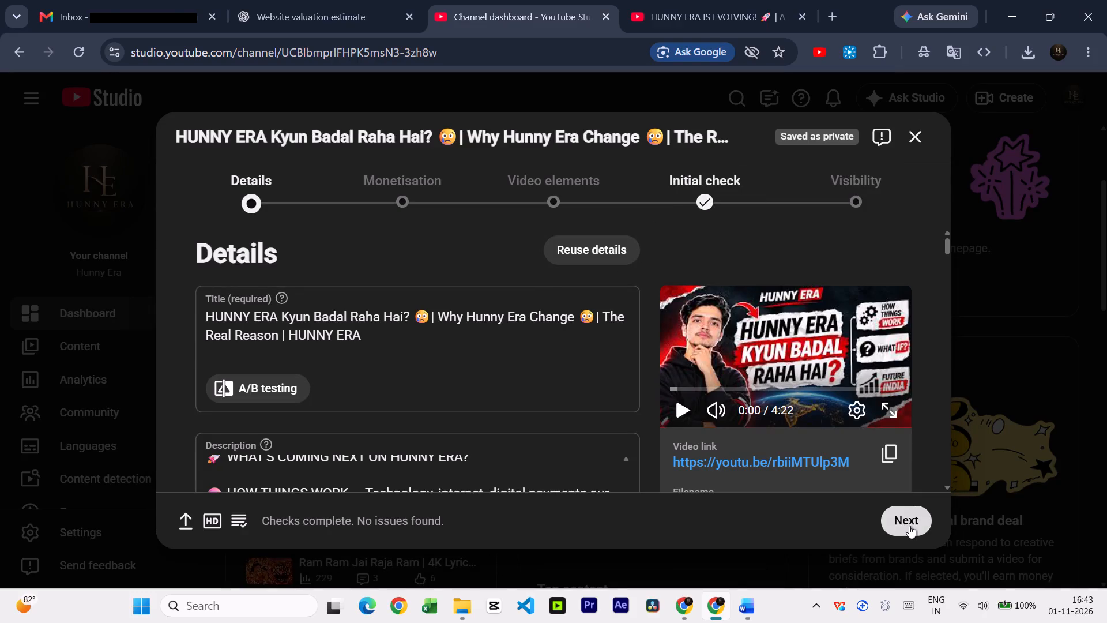
Advance to the Monetisation stage and set watch page ads and YouTube Premium to On.
{"action": "left_click", "coordinate": [910, 526]}
{"action": "left_click", "coordinate": [450, 372]}
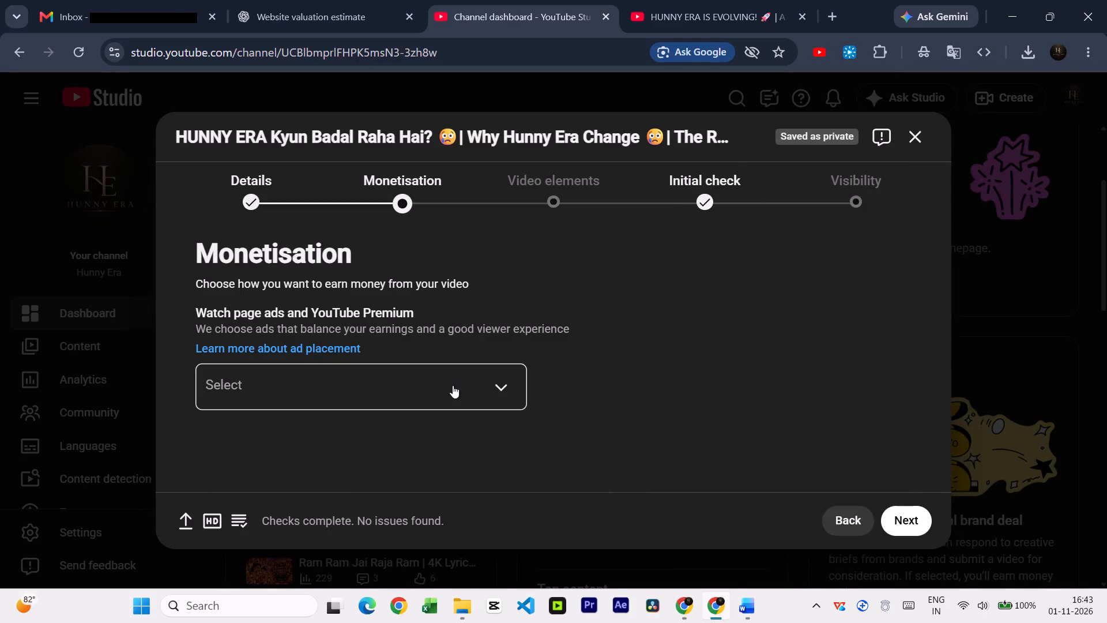
{"action": "left_click", "coordinate": [453, 385]}
{"action": "left_click", "coordinate": [431, 396]}
{"action": "left_click", "coordinate": [496, 467]}
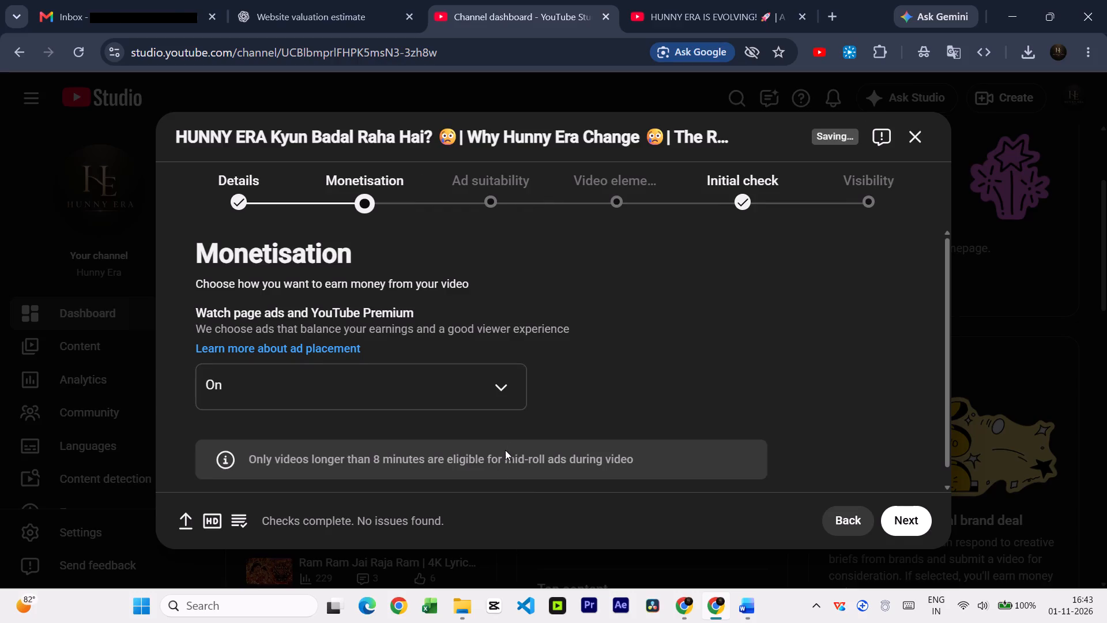
{"action": "scroll", "coordinate": [580, 395], "scroll_direction": "down", "scroll_amount": 2}
Rate the video's ad suitability as "None of the above", submit the rating and look over the questionnaire.
{"action": "left_click", "coordinate": [895, 519]}
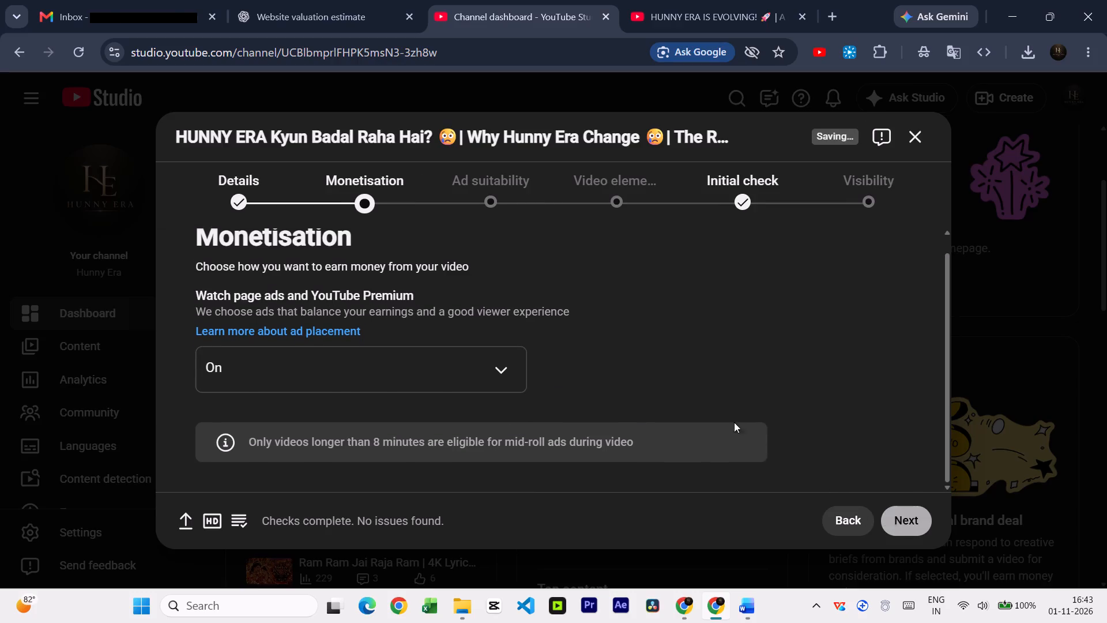
{"action": "scroll", "coordinate": [436, 393], "scroll_direction": "down", "scroll_amount": 11}
{"action": "left_click", "coordinate": [311, 455]}
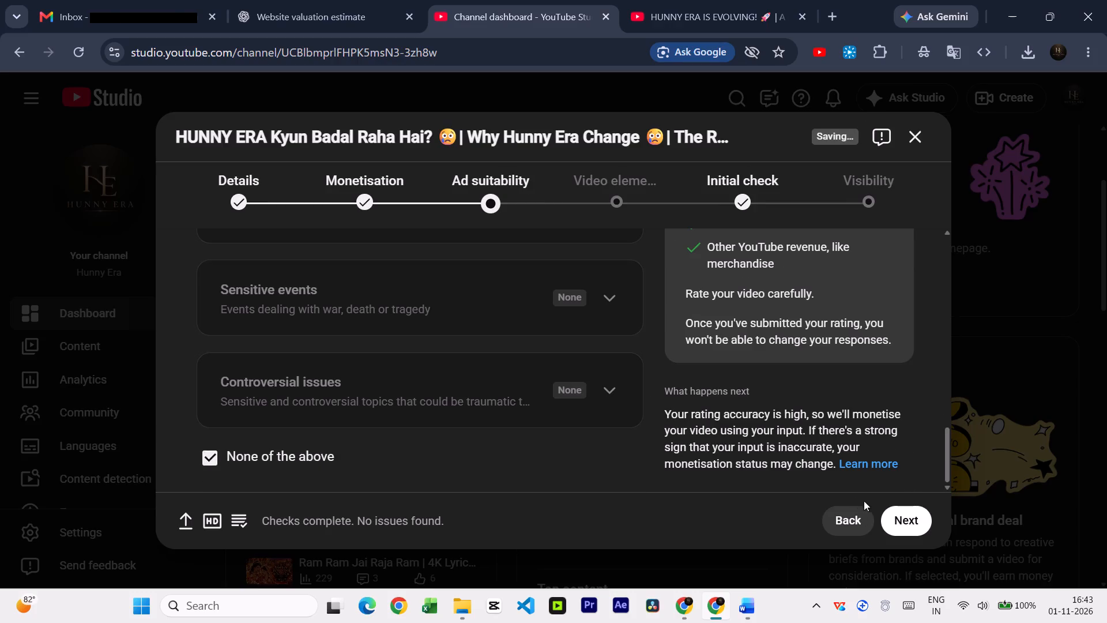
{"action": "scroll", "coordinate": [764, 432], "scroll_direction": "up", "scroll_amount": 6}
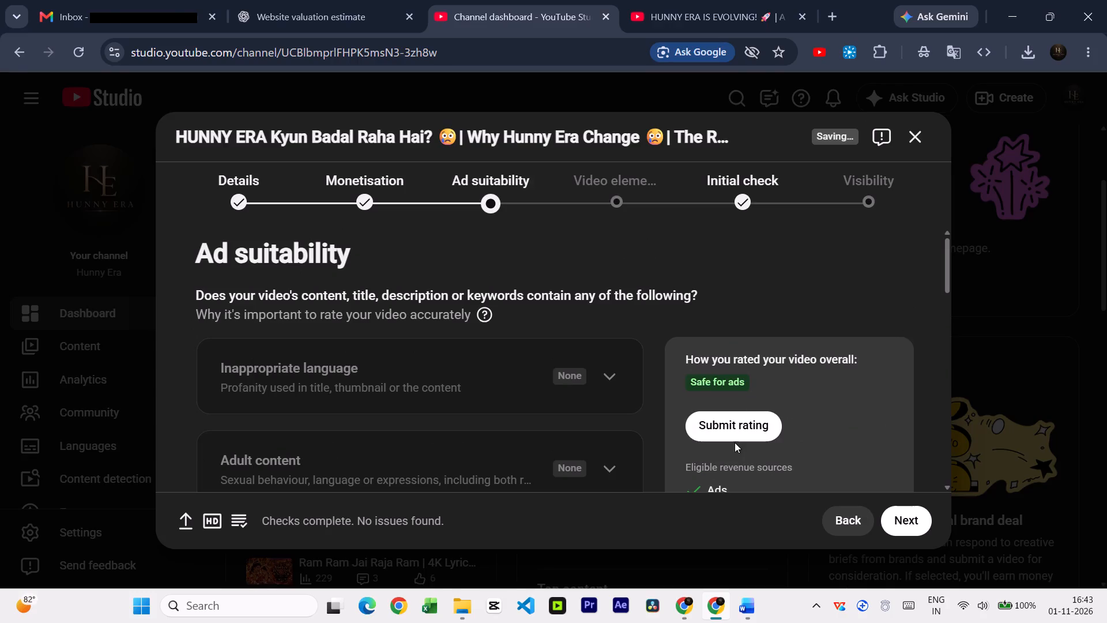
{"action": "left_click", "coordinate": [733, 434]}
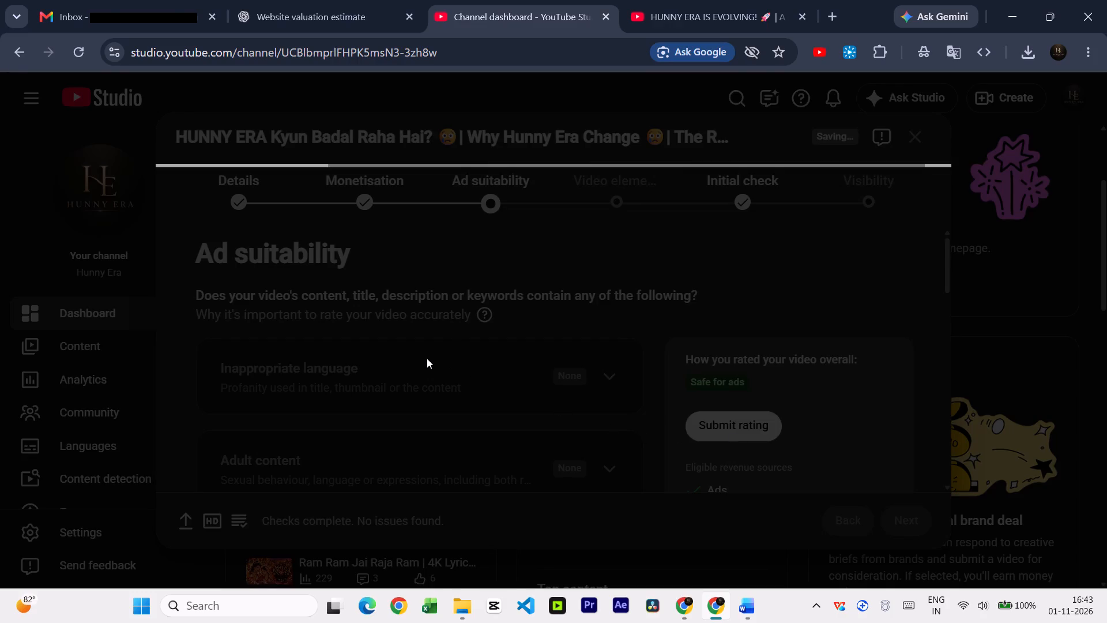
{"action": "scroll", "coordinate": [427, 358], "scroll_direction": "down", "scroll_amount": 3}
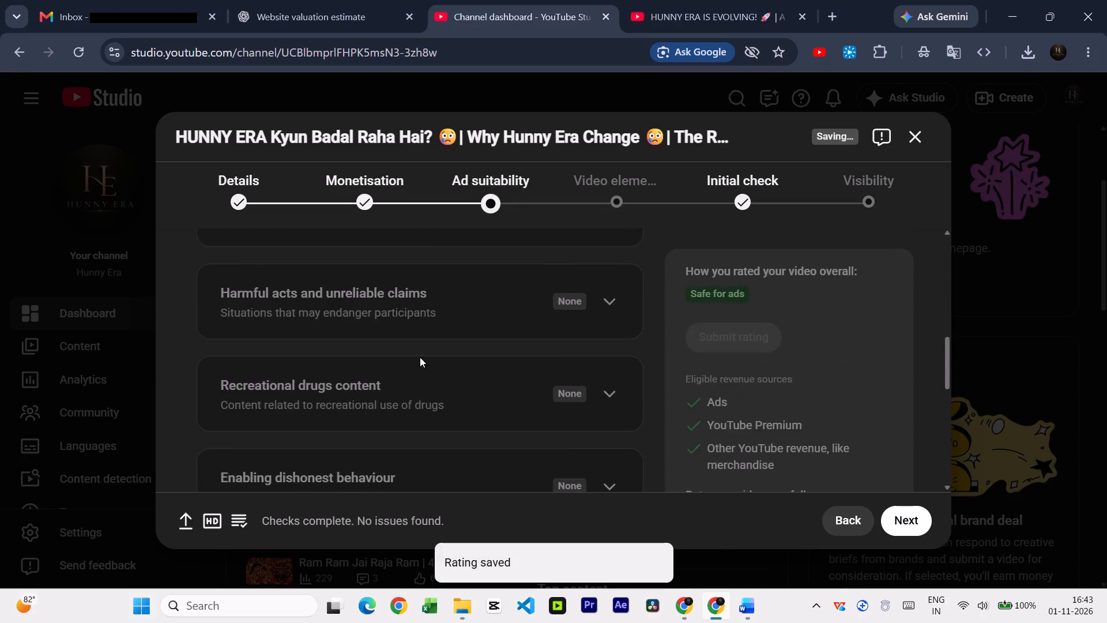
{"action": "scroll", "coordinate": [420, 357], "scroll_direction": "down", "scroll_amount": 5}
{"action": "scroll", "coordinate": [696, 347], "scroll_direction": "up", "scroll_amount": 4}
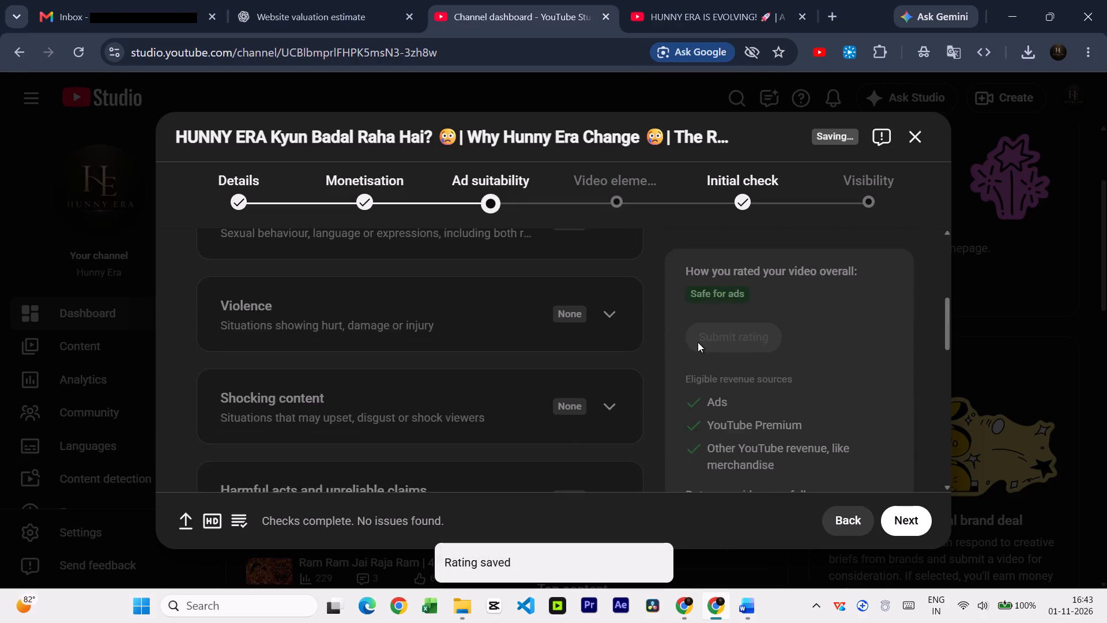
{"action": "scroll", "coordinate": [696, 342], "scroll_direction": "up", "scroll_amount": 2}
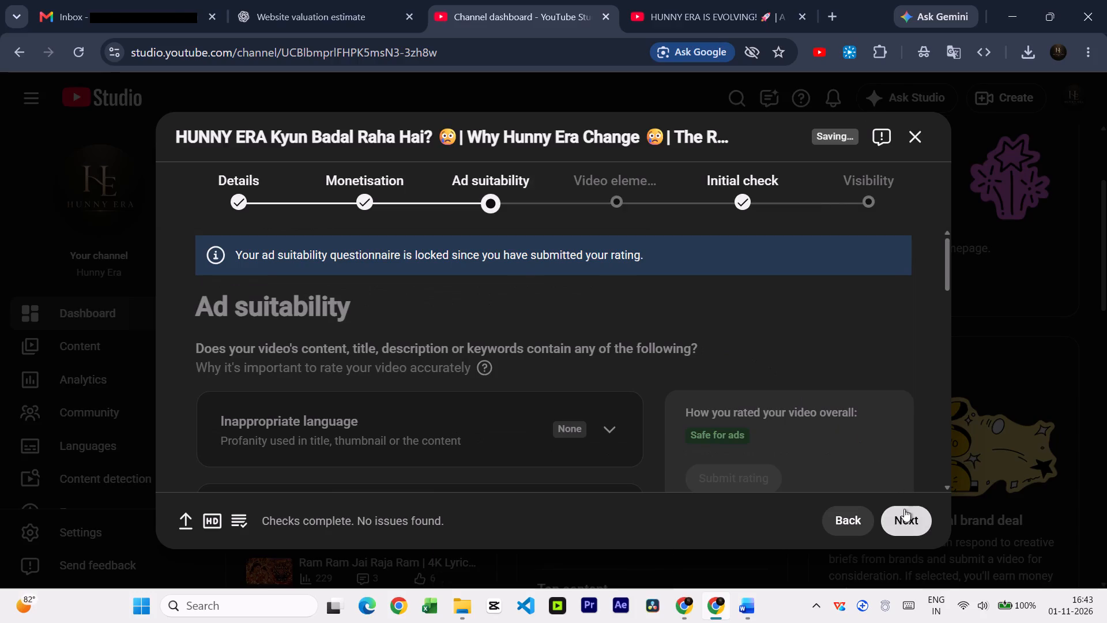
Advance to Video elements and open the end screen editor by trying to import the end screen from the "Dekho Na (Lyrics)" video.
{"action": "left_click", "coordinate": [904, 511]}
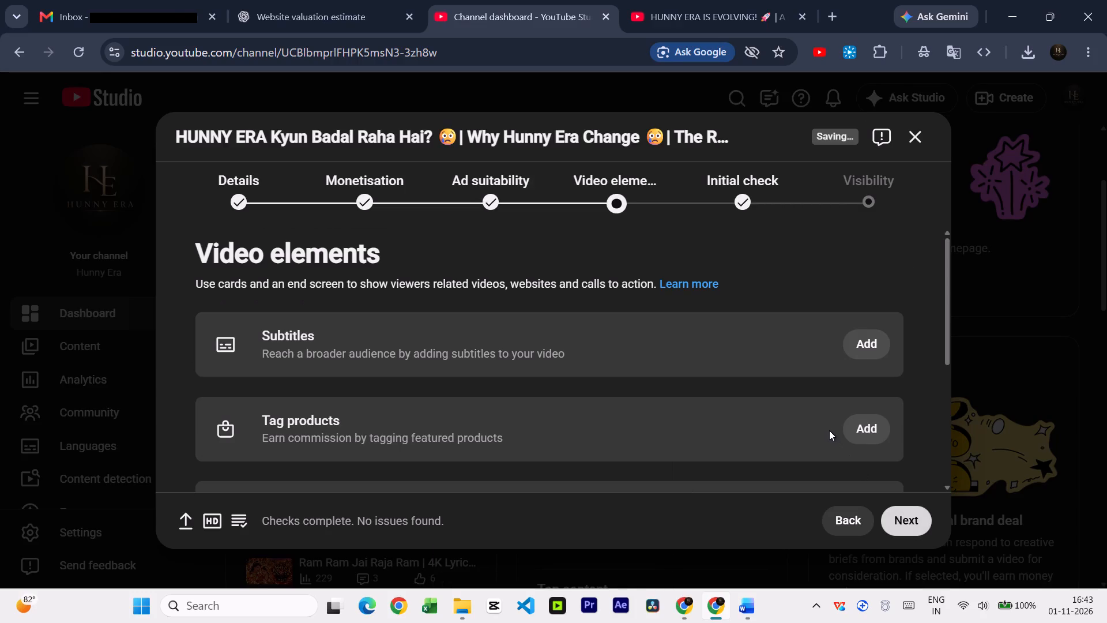
{"action": "scroll", "coordinate": [829, 430], "scroll_direction": "down", "scroll_amount": 1}
{"action": "left_click", "coordinate": [801, 352]}
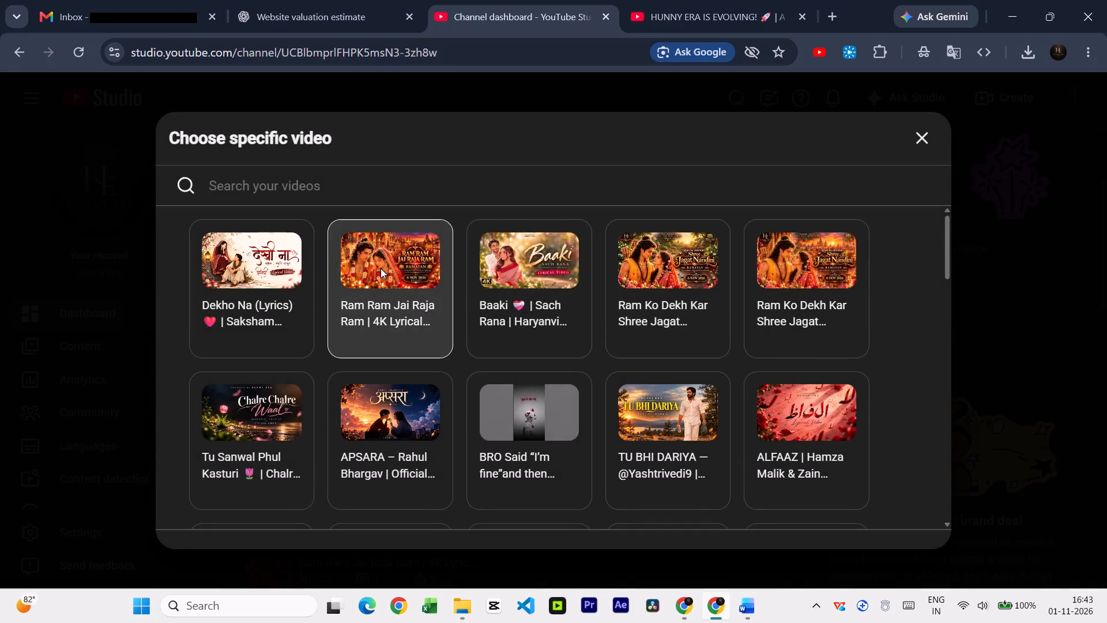
{"action": "left_click", "coordinate": [237, 282]}
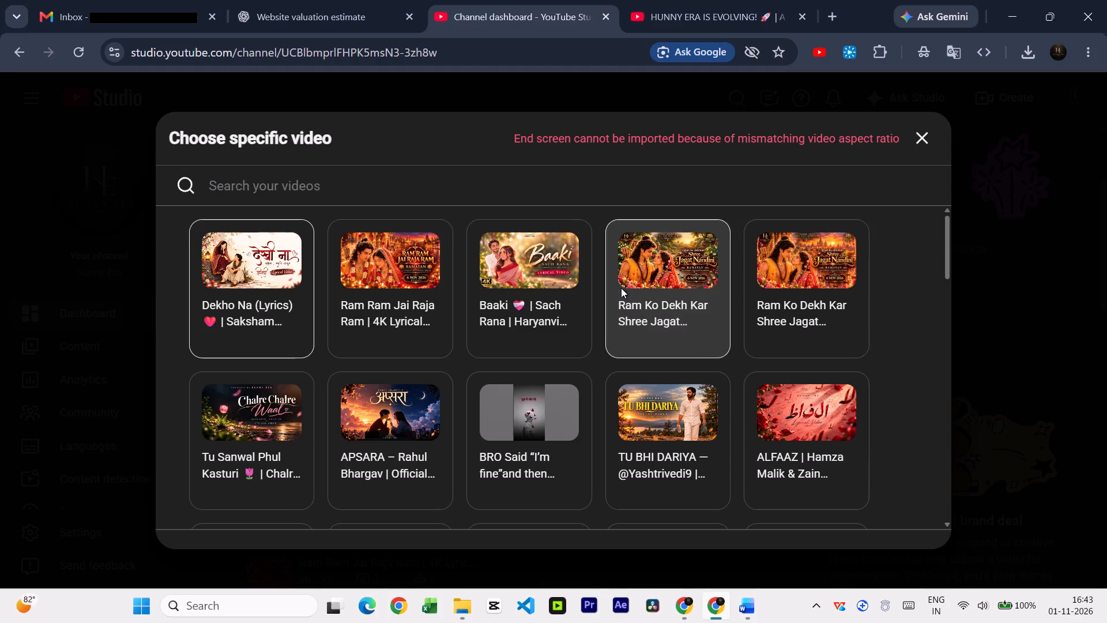
{"action": "left_click", "coordinate": [929, 130]}
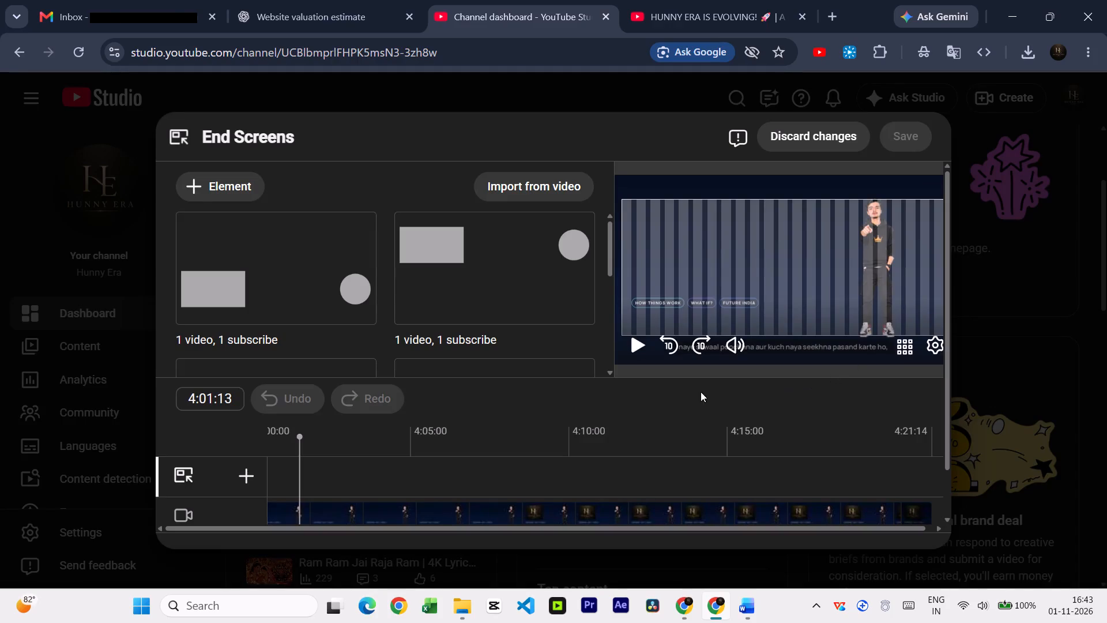
Preview the video's ending up to about 4:15 and apply the "1 video, 1 playlist, 1 subscribe" end screen template.
{"action": "scroll", "coordinate": [450, 303], "scroll_direction": "down", "scroll_amount": 1}
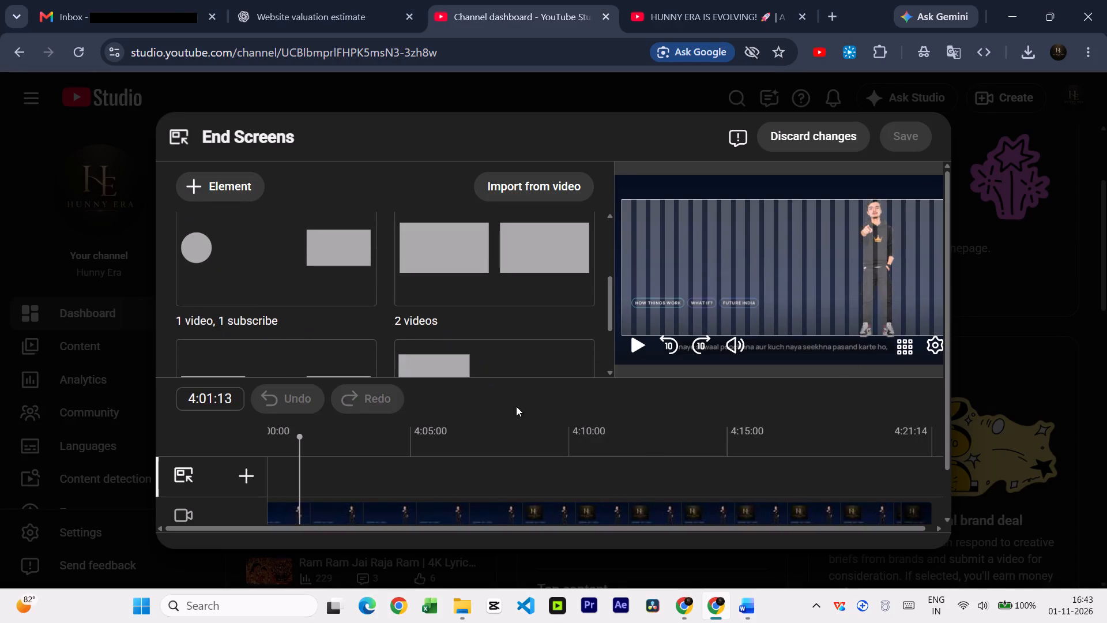
{"action": "left_click", "coordinate": [588, 431]}
{"action": "left_click", "coordinate": [627, 435]}
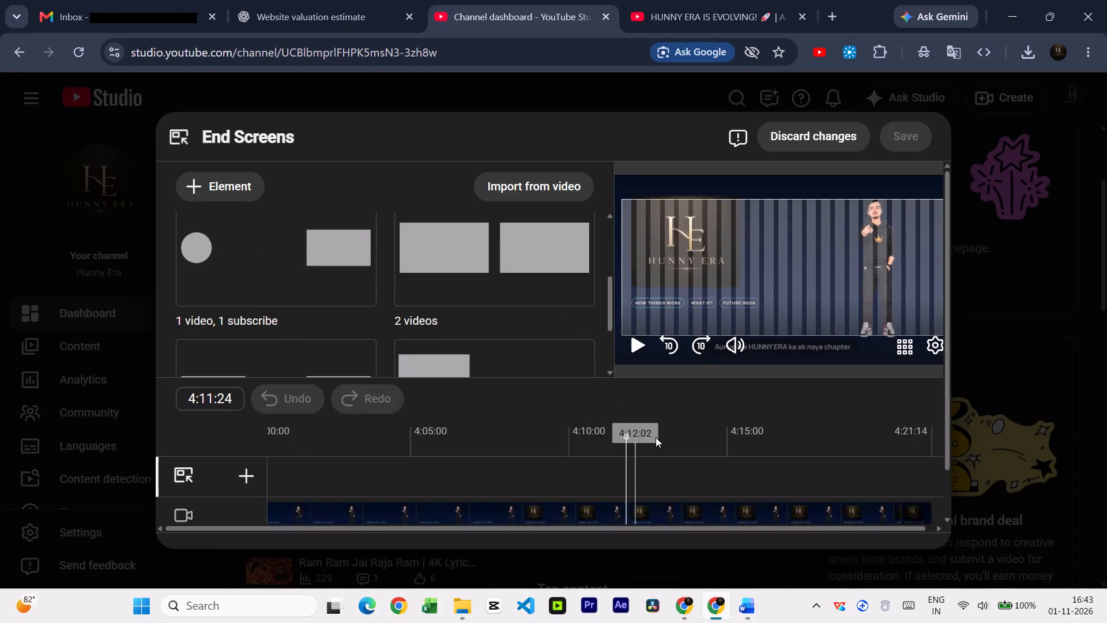
{"action": "left_click", "coordinate": [656, 437]}
{"action": "left_click_drag", "start_coordinate": [707, 437], "coordinate": [713, 437]}
{"action": "left_click_drag", "start_coordinate": [730, 437], "coordinate": [740, 437]}
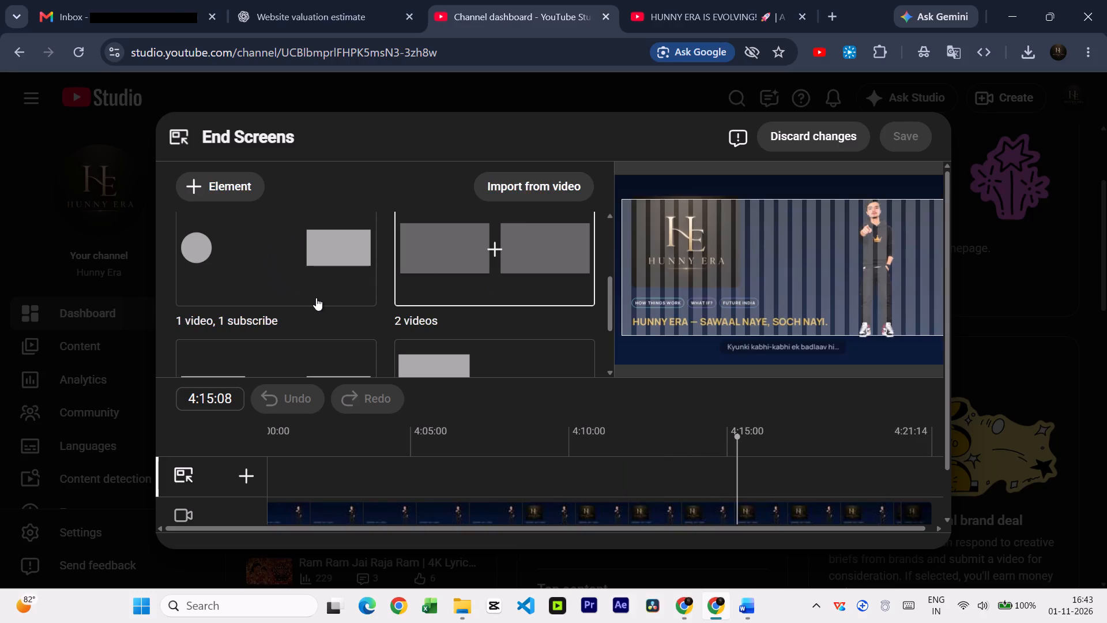
{"action": "scroll", "coordinate": [316, 298], "scroll_direction": "down", "scroll_amount": 1}
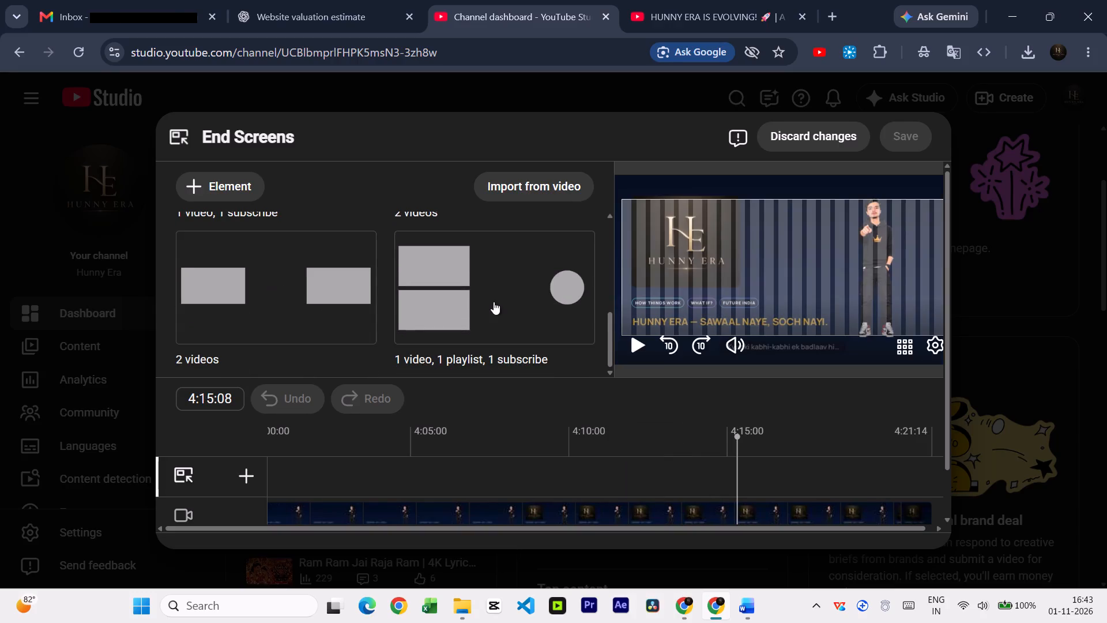
{"action": "left_click", "coordinate": [494, 302]}
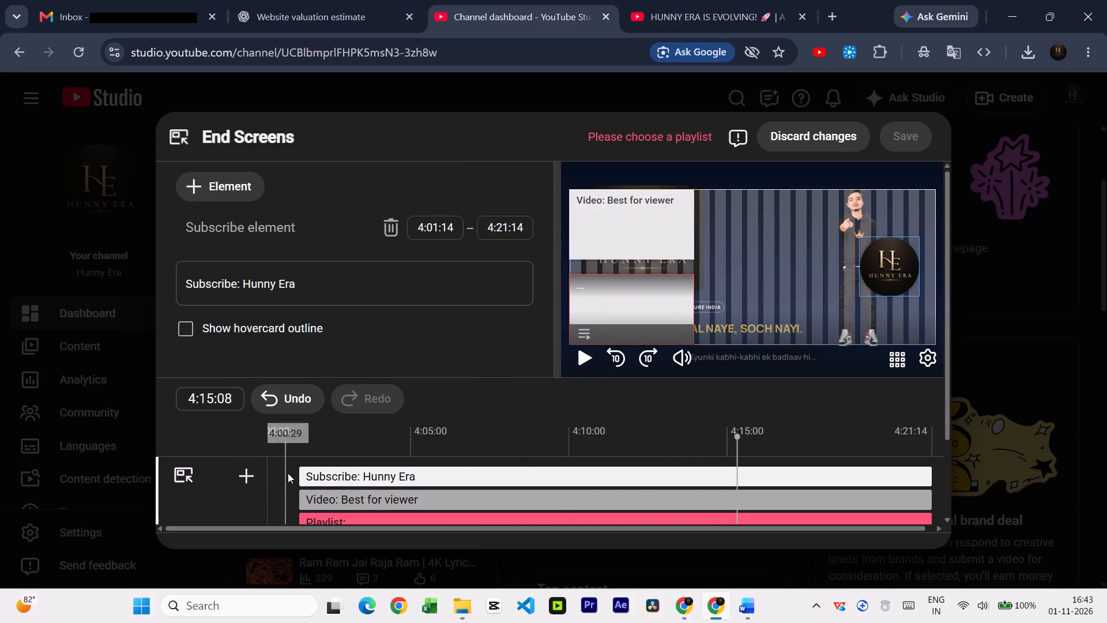
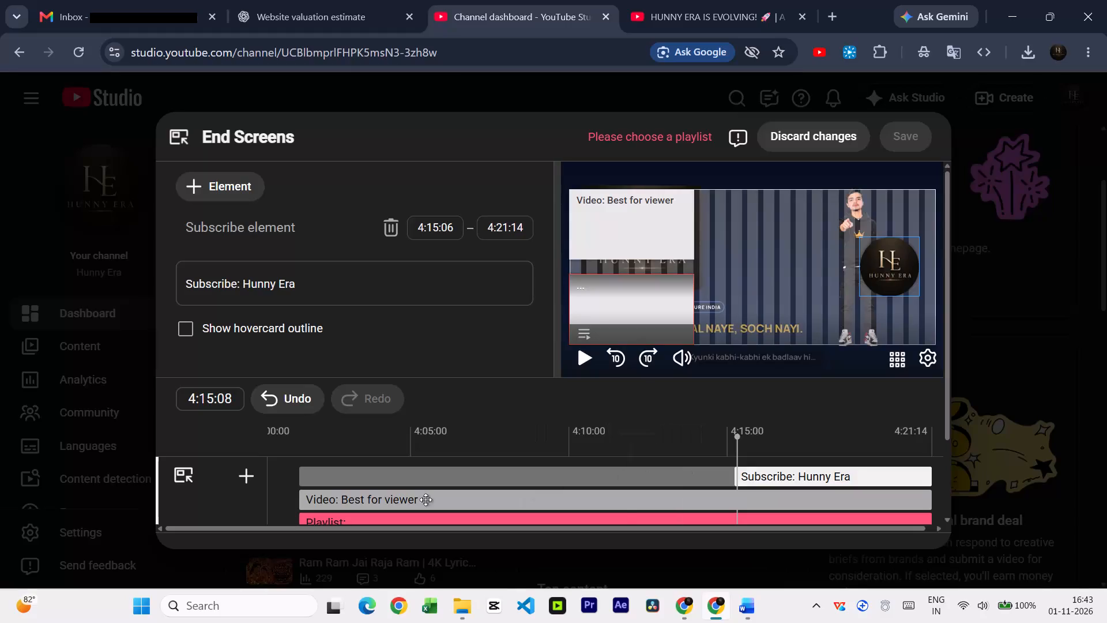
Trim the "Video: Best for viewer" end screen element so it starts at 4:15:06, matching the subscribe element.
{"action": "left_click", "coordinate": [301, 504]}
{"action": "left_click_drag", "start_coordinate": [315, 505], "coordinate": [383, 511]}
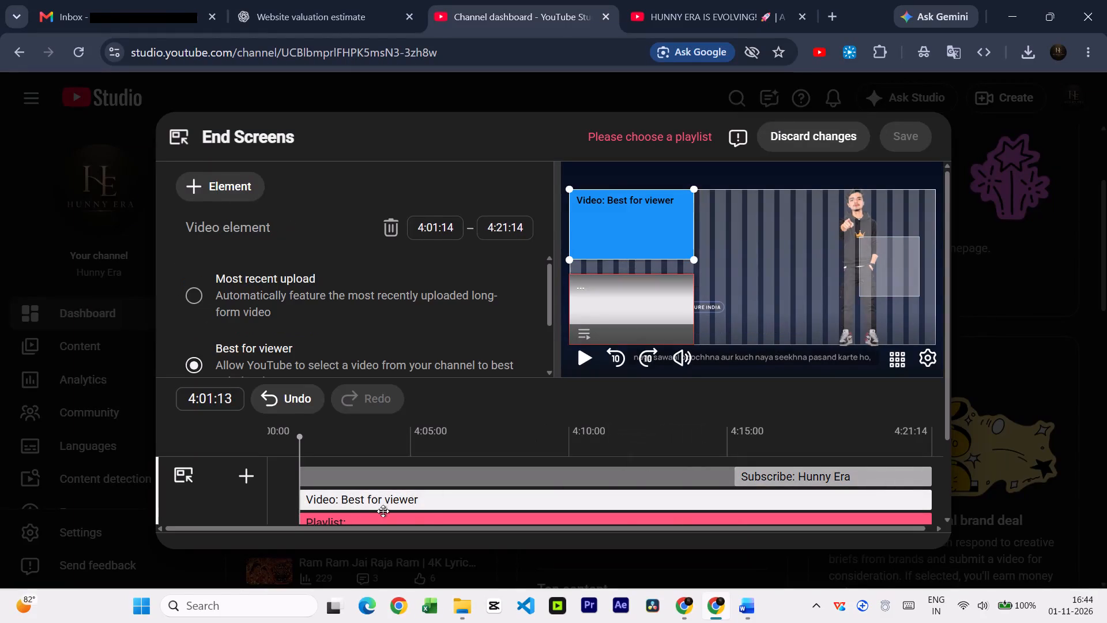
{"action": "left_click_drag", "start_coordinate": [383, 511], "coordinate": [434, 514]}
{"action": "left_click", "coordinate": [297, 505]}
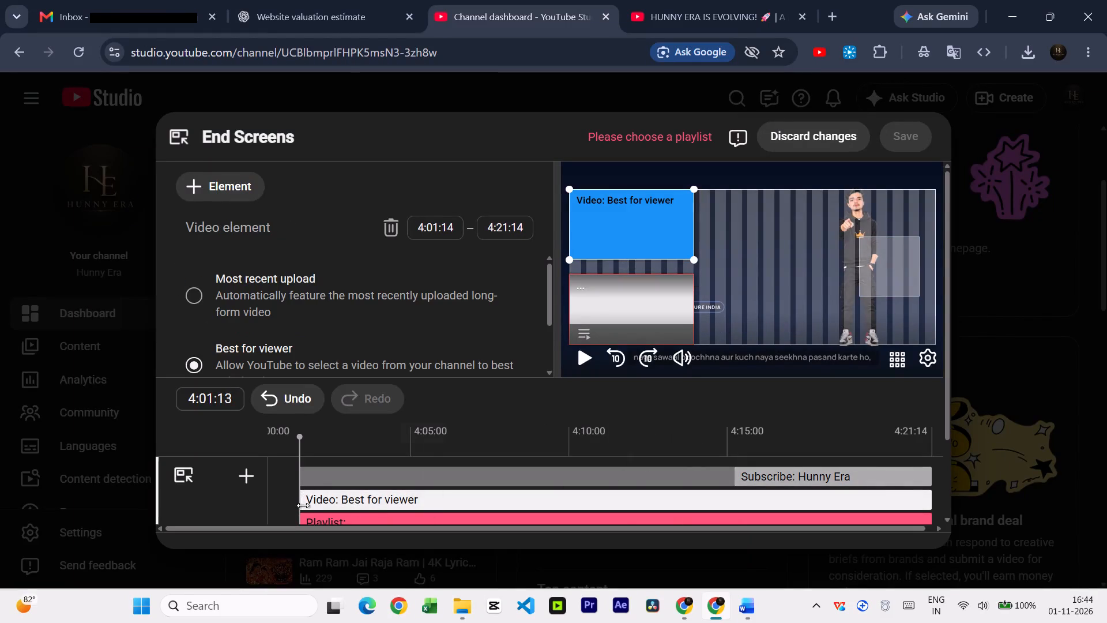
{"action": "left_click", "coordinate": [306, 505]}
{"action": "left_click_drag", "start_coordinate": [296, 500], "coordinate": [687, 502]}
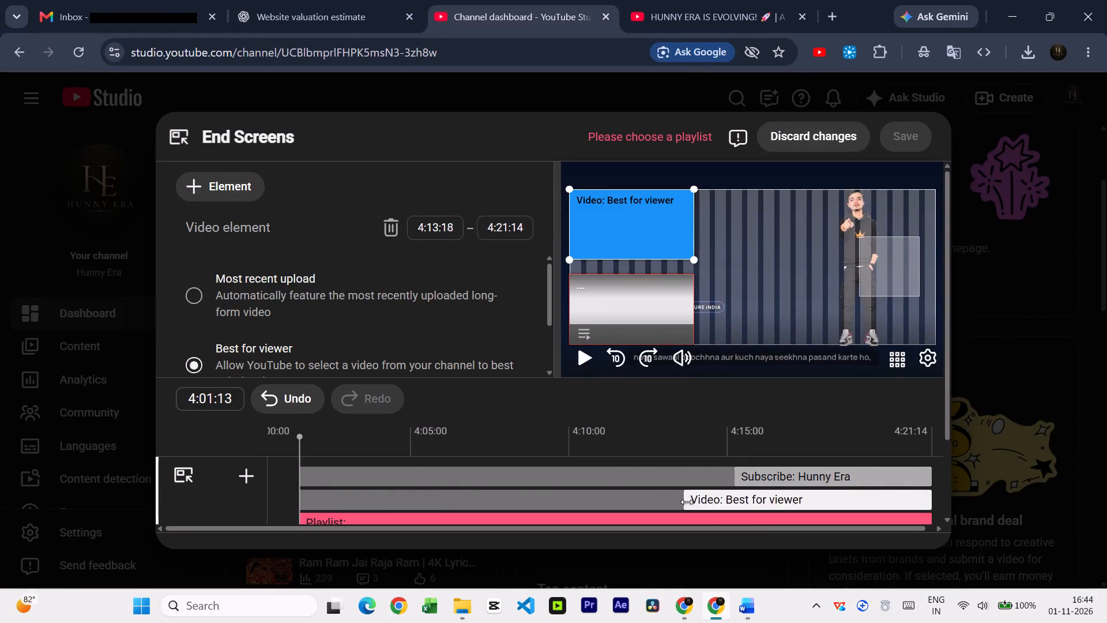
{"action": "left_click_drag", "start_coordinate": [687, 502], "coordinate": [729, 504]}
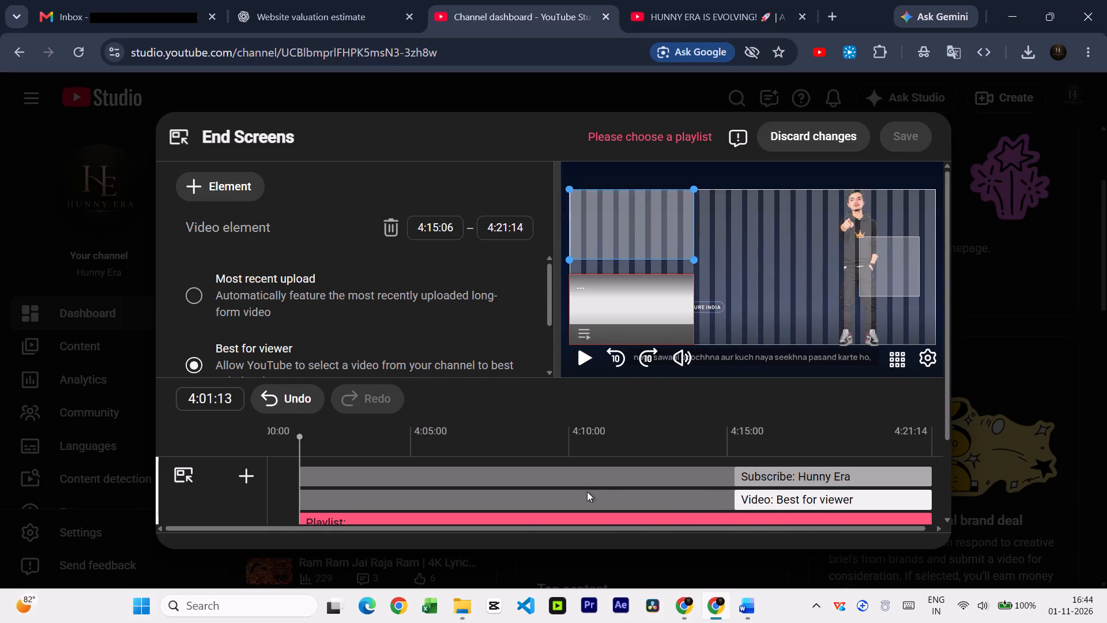
Set the playlist element to the "Trending Love Express Song - Lyrical Video - Hunny Era" playlist.
{"action": "scroll", "coordinate": [587, 491], "scroll_direction": "down", "scroll_amount": 1}
{"action": "left_click", "coordinate": [485, 431]}
{"action": "scroll", "coordinate": [400, 259], "scroll_direction": "up", "scroll_amount": 1}
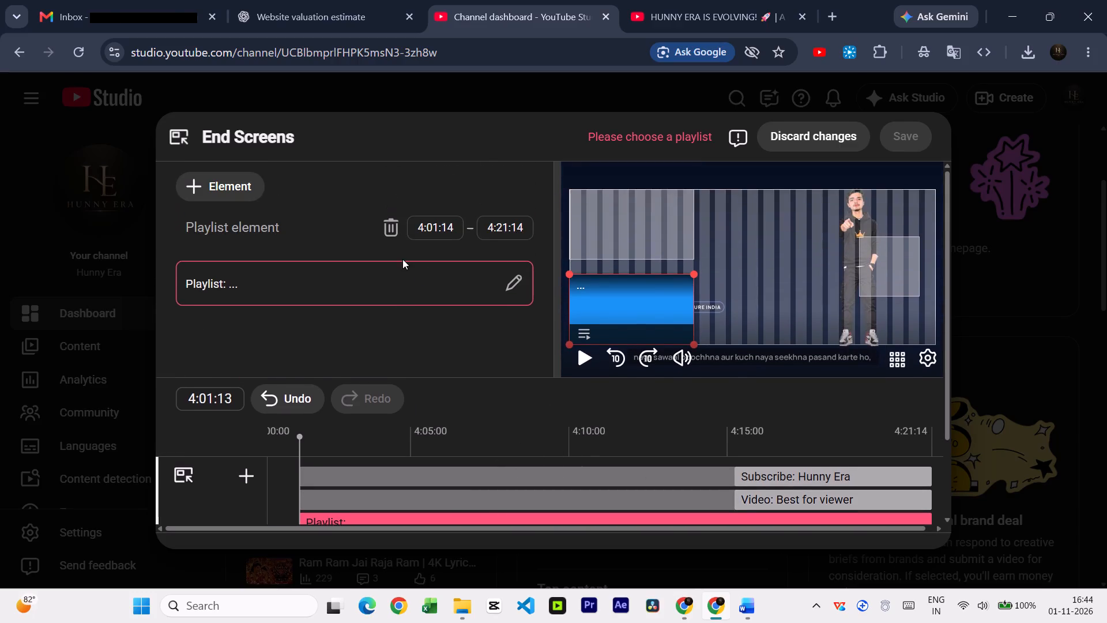
{"action": "left_click", "coordinate": [519, 282]}
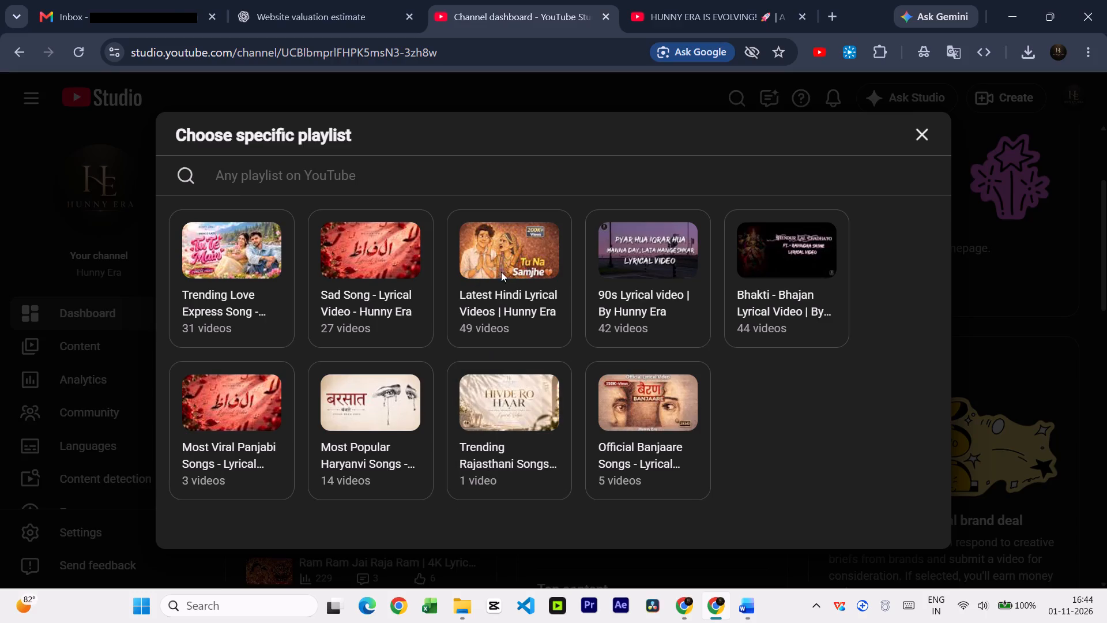
{"action": "left_click", "coordinate": [272, 275]}
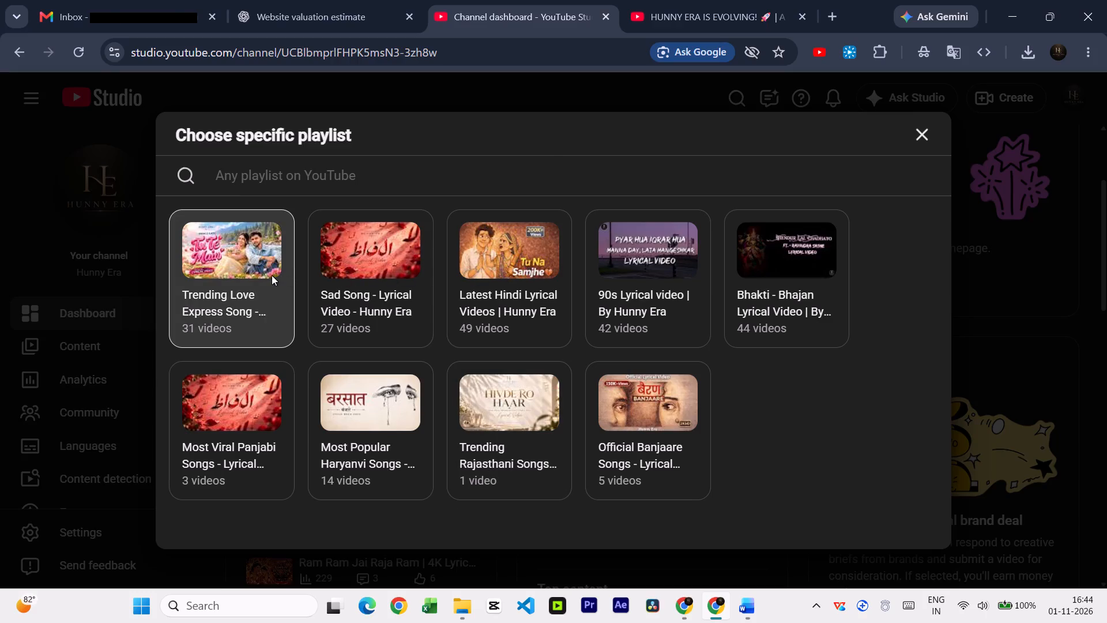
Trim the playlist element on the timeline so it starts at 4:16:14.
{"action": "scroll", "coordinate": [568, 501], "scroll_direction": "down", "scroll_amount": 1}
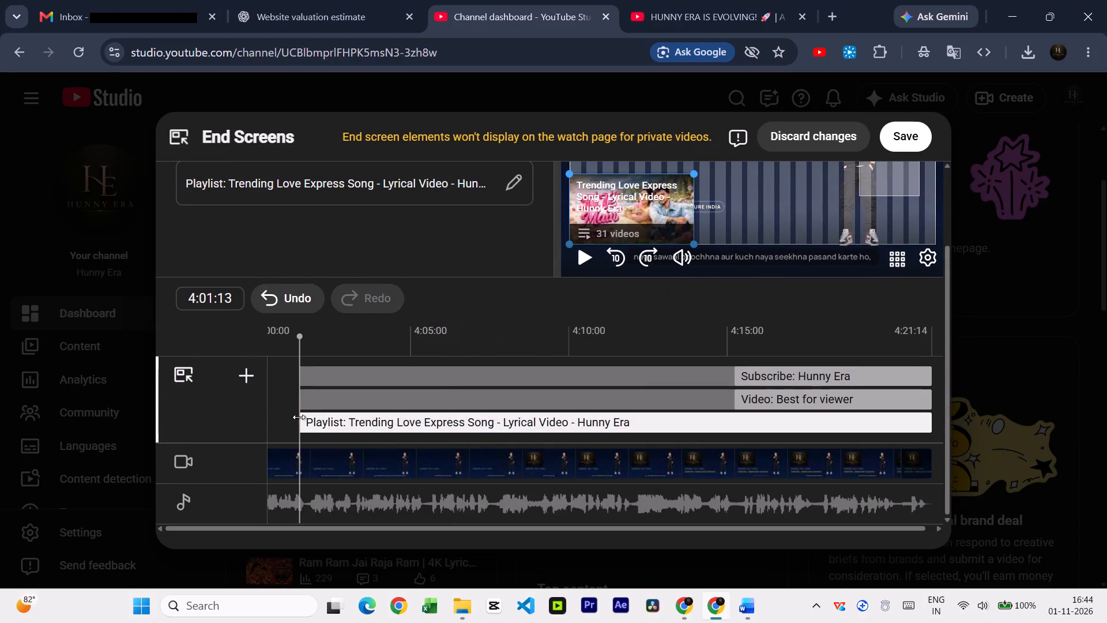
{"action": "left_click_drag", "start_coordinate": [299, 417], "coordinate": [748, 435]}
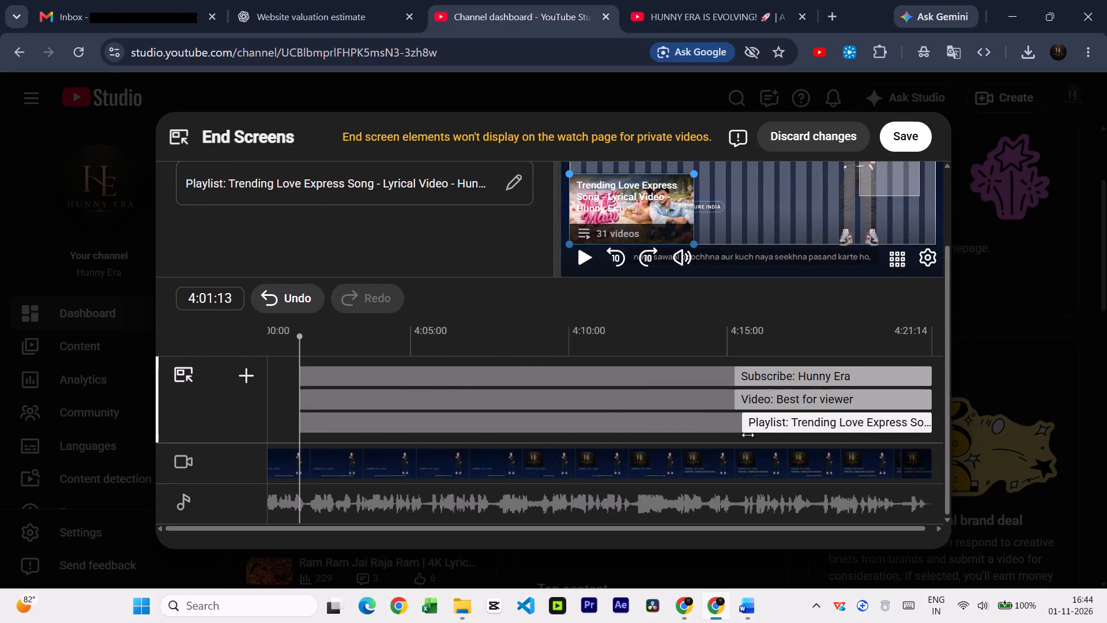
{"action": "left_click_drag", "start_coordinate": [748, 435], "coordinate": [834, 433]}
{"action": "left_click", "coordinate": [834, 433]}
Trim the "Video: Best for viewer" element so it starts at 4:16:14, matching the playlist element.
{"action": "left_click", "coordinate": [768, 396]}
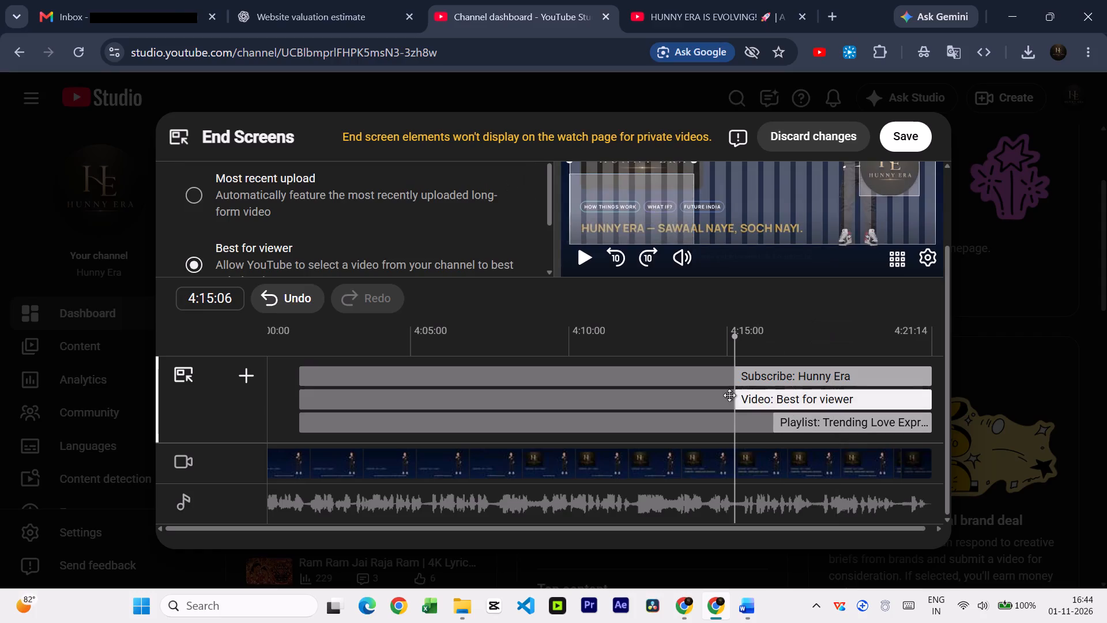
{"action": "left_click_drag", "start_coordinate": [748, 397], "coordinate": [758, 399]}
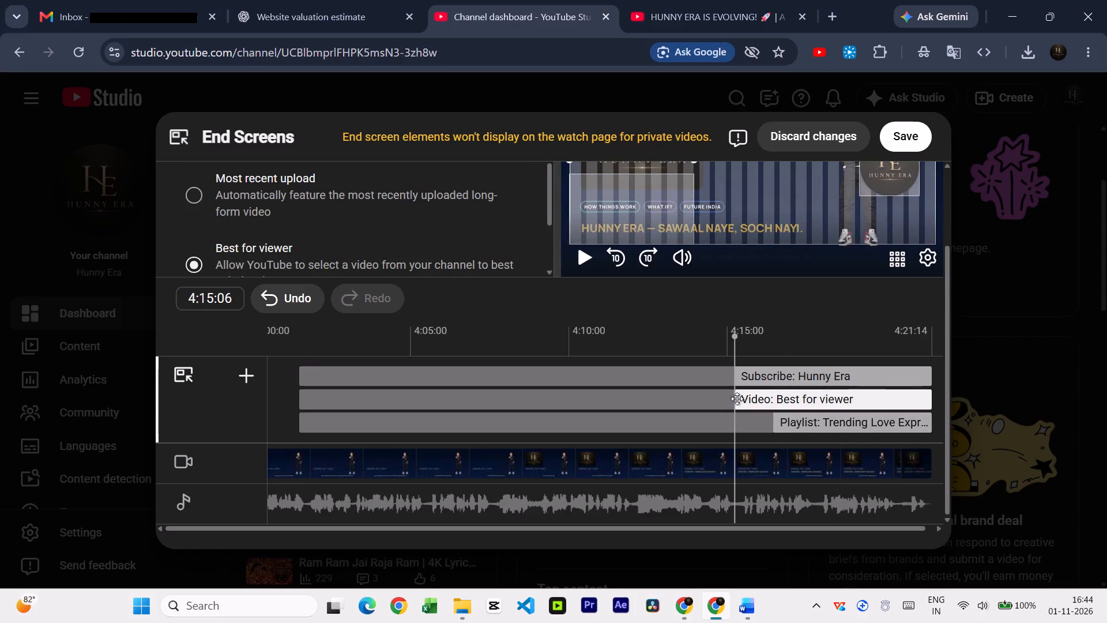
{"action": "left_click", "coordinate": [740, 399]}
{"action": "left_click_drag", "start_coordinate": [735, 399], "coordinate": [747, 399]}
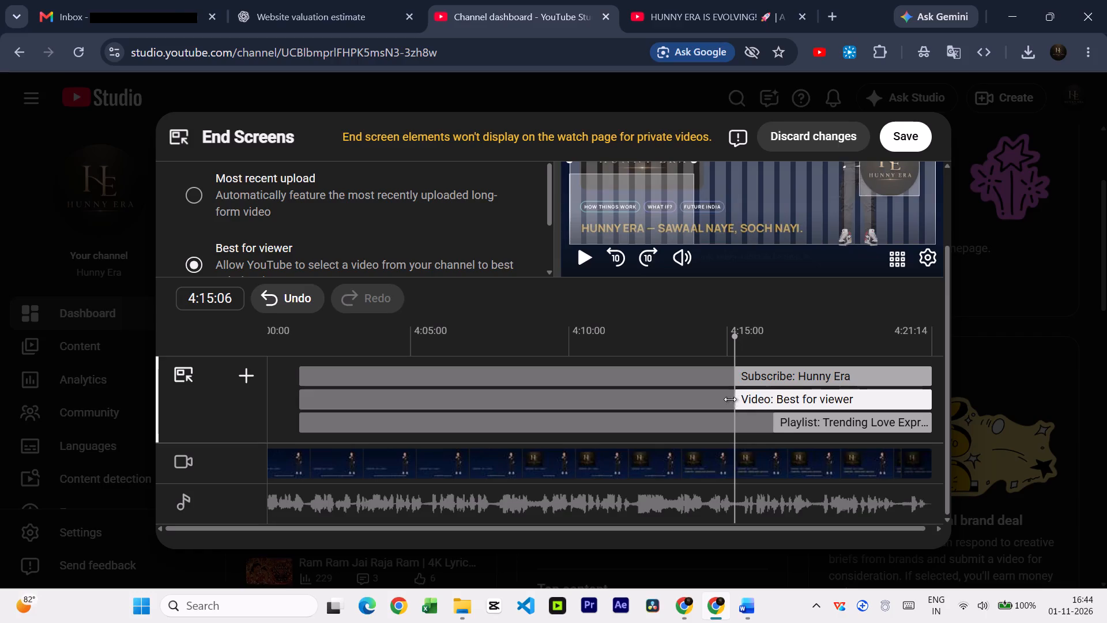
{"action": "left_click", "coordinate": [730, 399]}
{"action": "left_click", "coordinate": [734, 399]}
{"action": "left_click_drag", "start_coordinate": [733, 399], "coordinate": [775, 399]}
{"action": "left_click", "coordinate": [775, 399]}
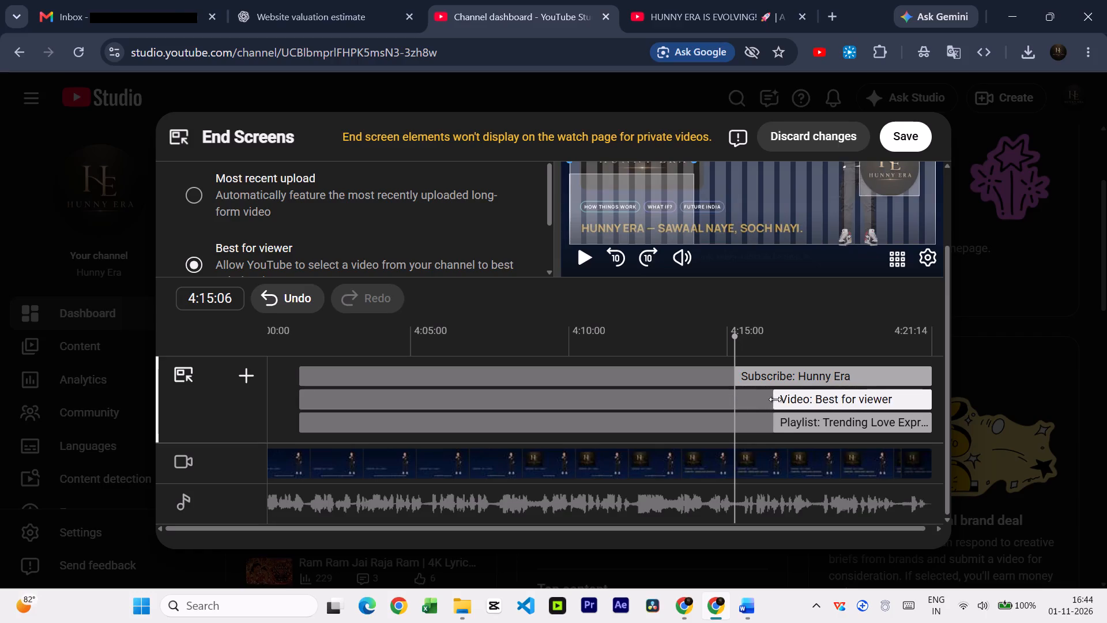
Trim the "Subscribe: Hunny Era" element so it starts at 4:16:14, in line with the other two elements.
{"action": "left_click", "coordinate": [759, 373]}
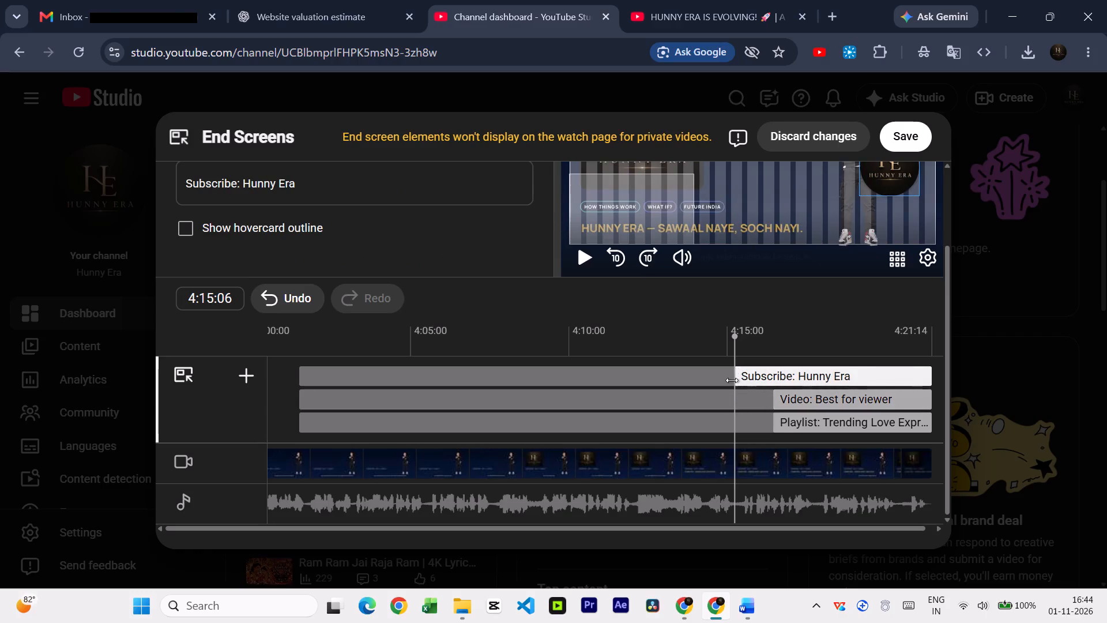
{"action": "left_click_drag", "start_coordinate": [739, 381], "coordinate": [750, 381]}
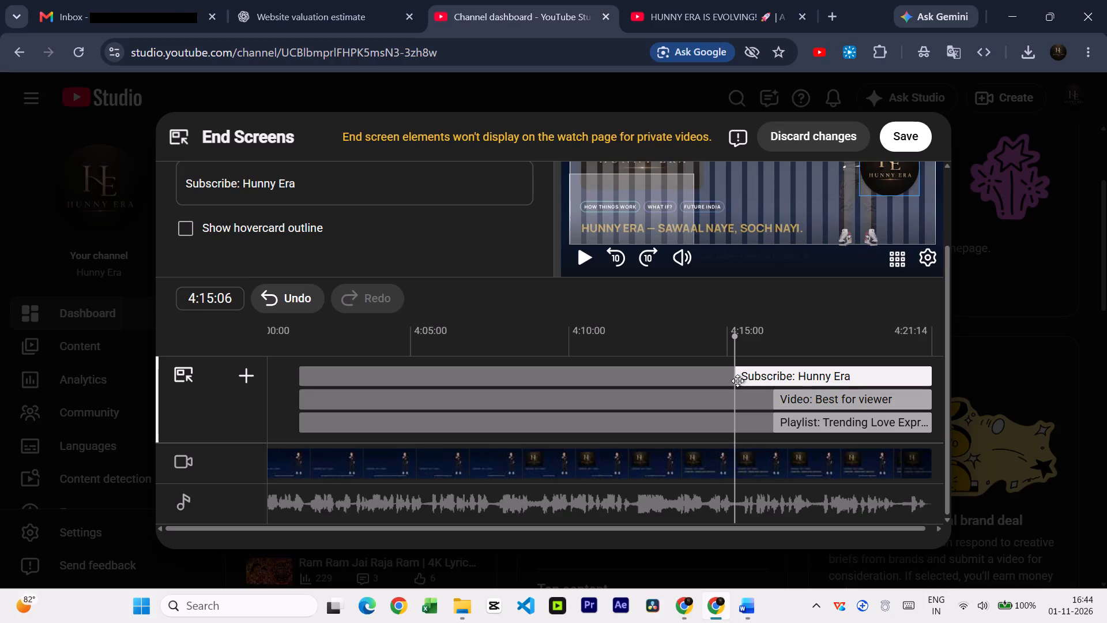
{"action": "left_click", "coordinate": [734, 381]}
{"action": "left_click_drag", "start_coordinate": [737, 375], "coordinate": [746, 375]}
{"action": "left_click_drag", "start_coordinate": [732, 375], "coordinate": [791, 376]}
{"action": "left_click", "coordinate": [791, 376]}
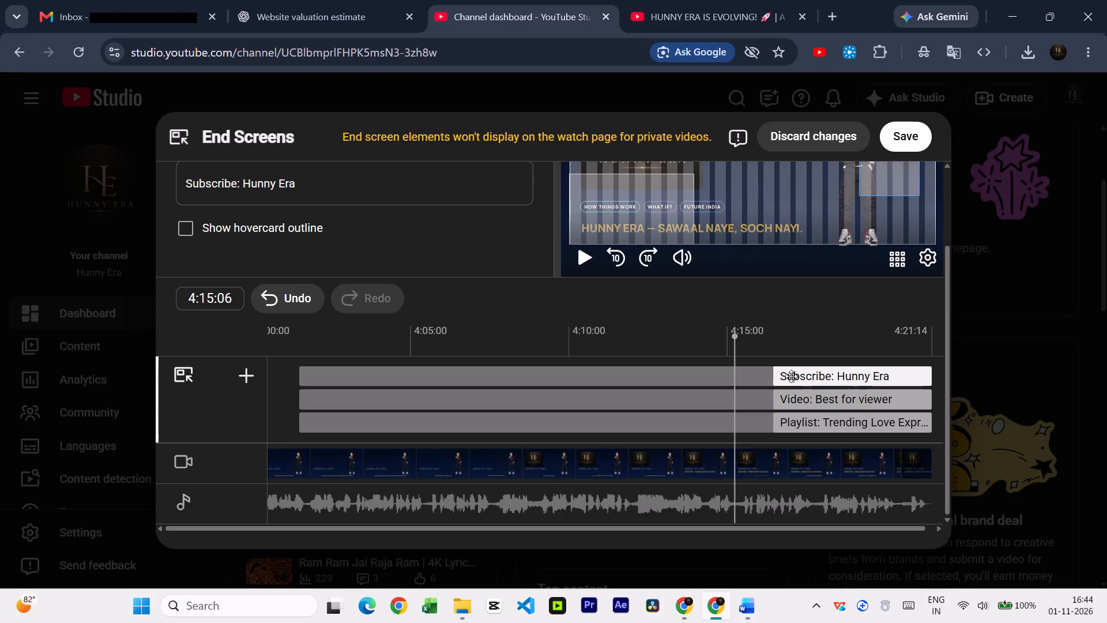
Preview the end screen near 4:16 and stack the video element above the playlist element between the Hunny Era logo and the standing man.
{"action": "left_click", "coordinate": [769, 339]}
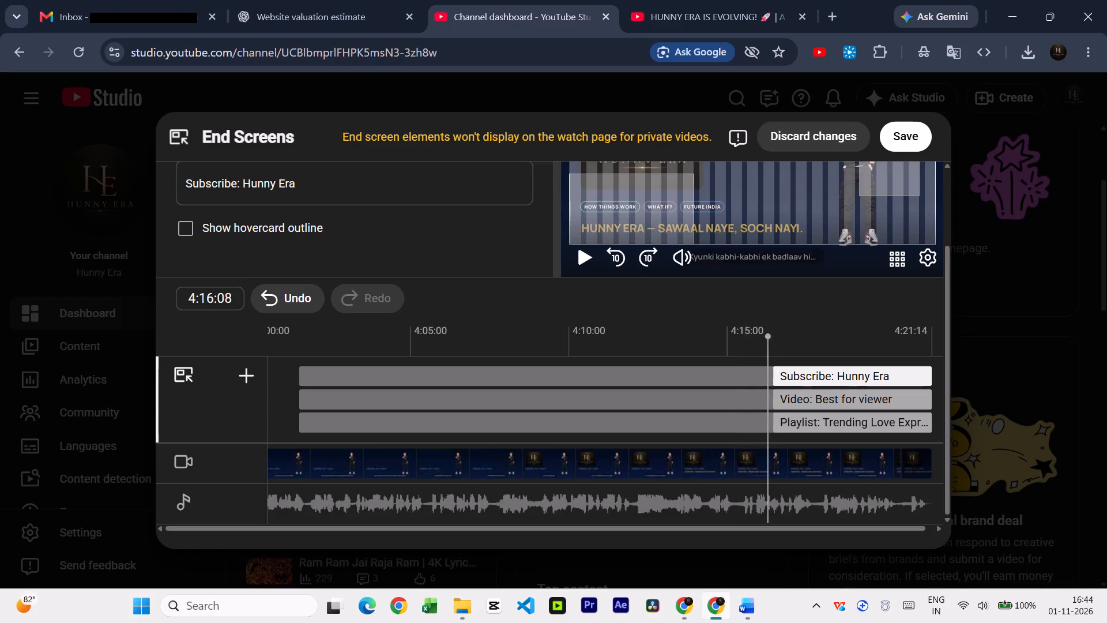
{"action": "left_click", "coordinate": [782, 340]}
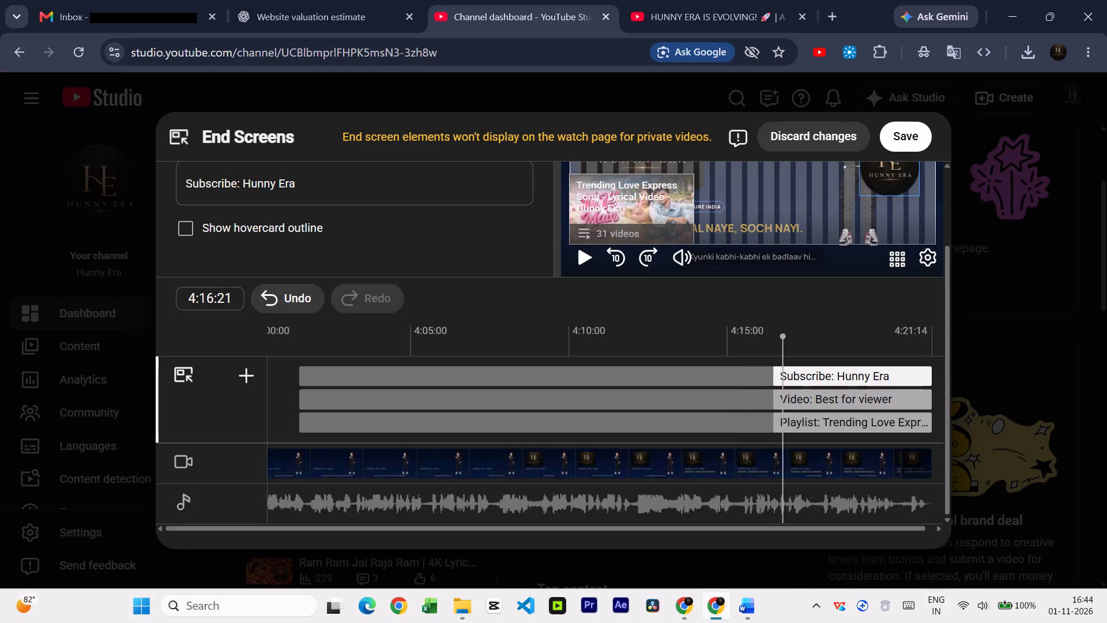
{"action": "scroll", "coordinate": [782, 340], "scroll_direction": "up", "scroll_amount": 2}
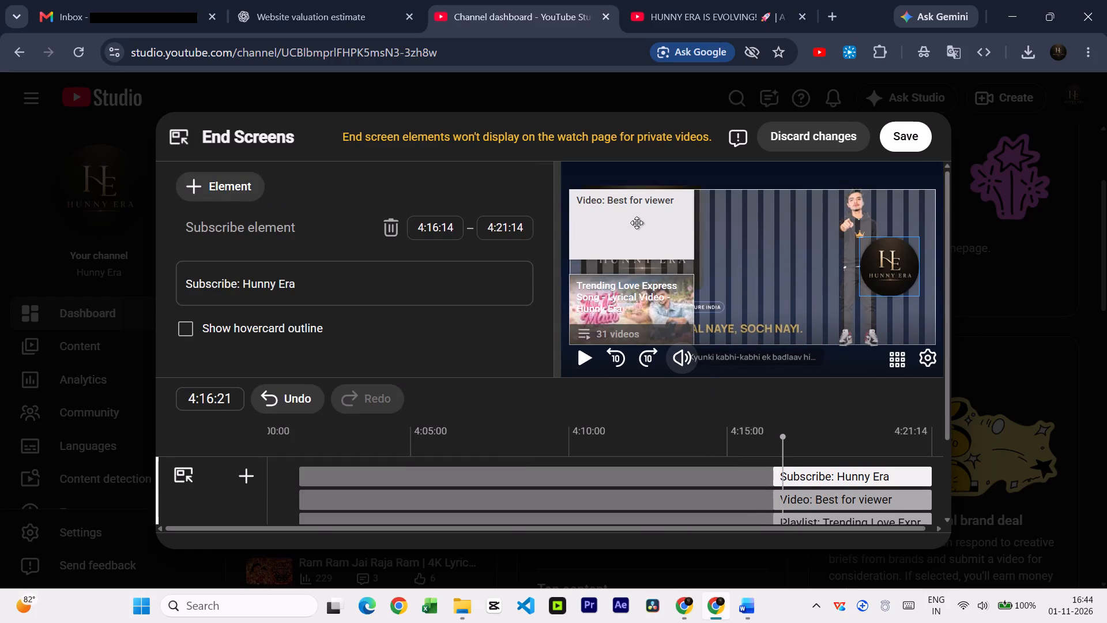
{"action": "left_click_drag", "start_coordinate": [637, 223], "coordinate": [766, 223]}
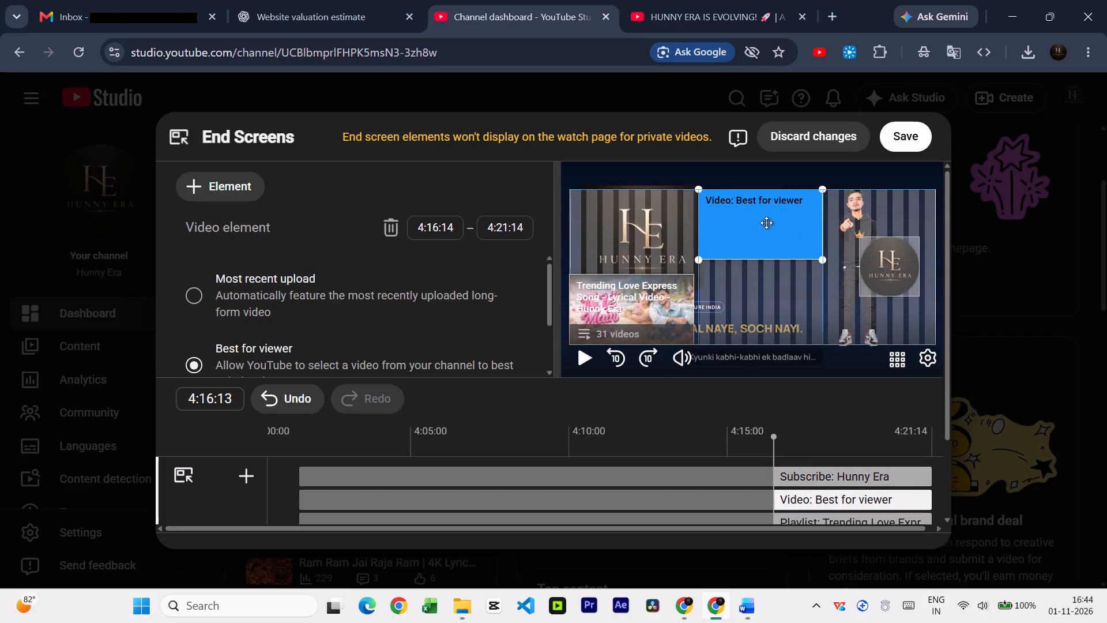
{"action": "left_click_drag", "start_coordinate": [766, 223], "coordinate": [771, 223]}
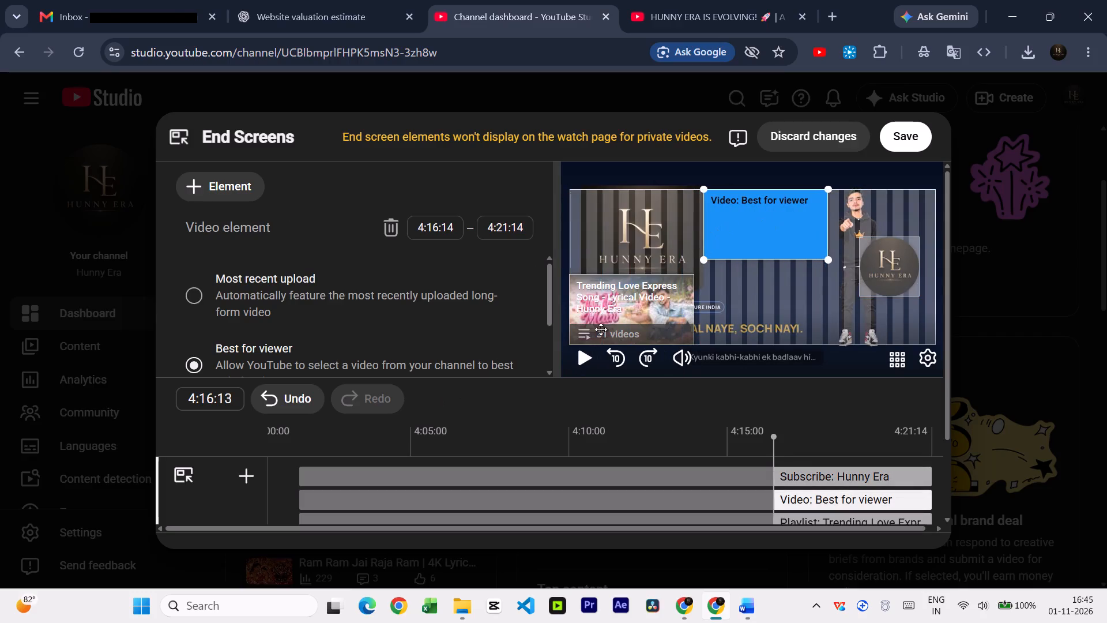
{"action": "left_click_drag", "start_coordinate": [617, 313], "coordinate": [661, 283]}
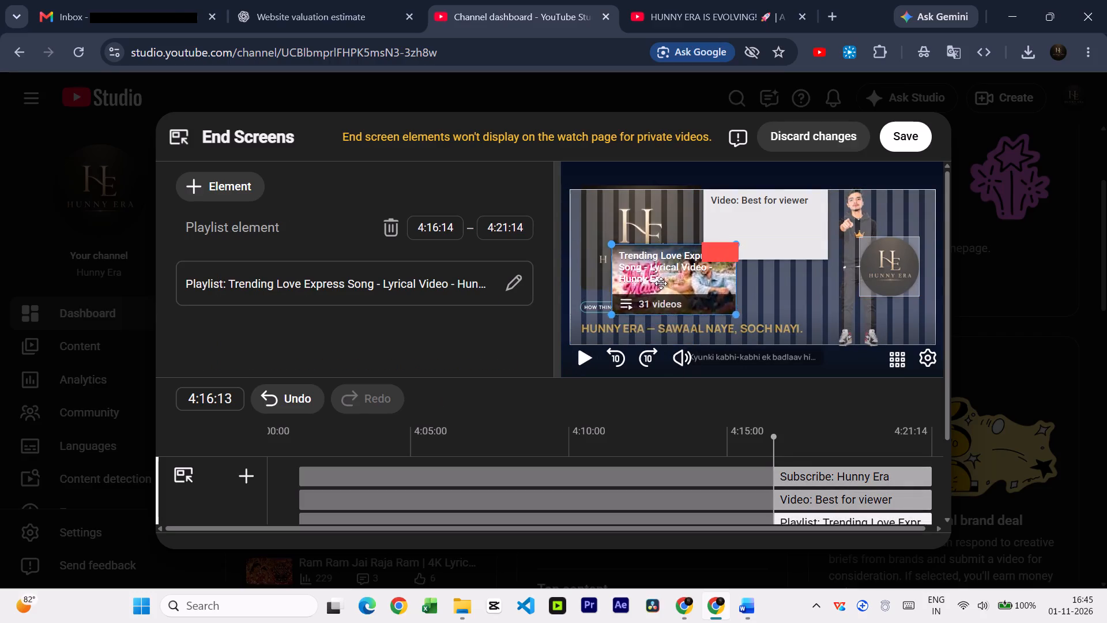
{"action": "left_click_drag", "start_coordinate": [661, 283], "coordinate": [752, 318]}
Preview the frames before the elements appear, move the subscribe element over the Hunny Era logo in the video, and save the end screen.
{"action": "left_click", "coordinate": [703, 449]}
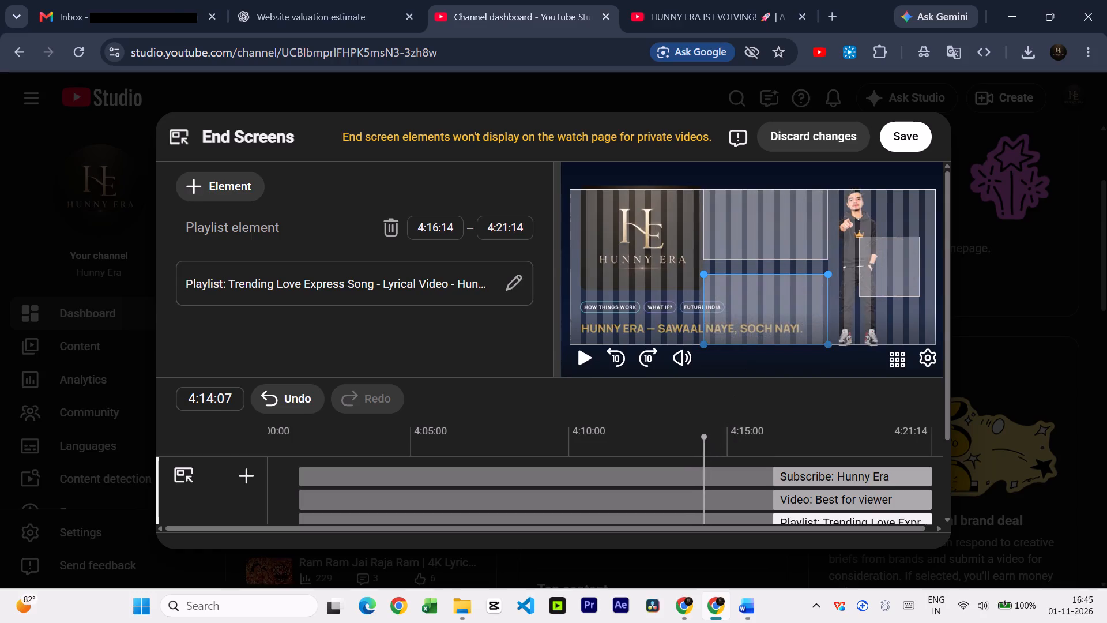
{"action": "left_click", "coordinate": [729, 447]}
{"action": "left_click", "coordinate": [752, 442]}
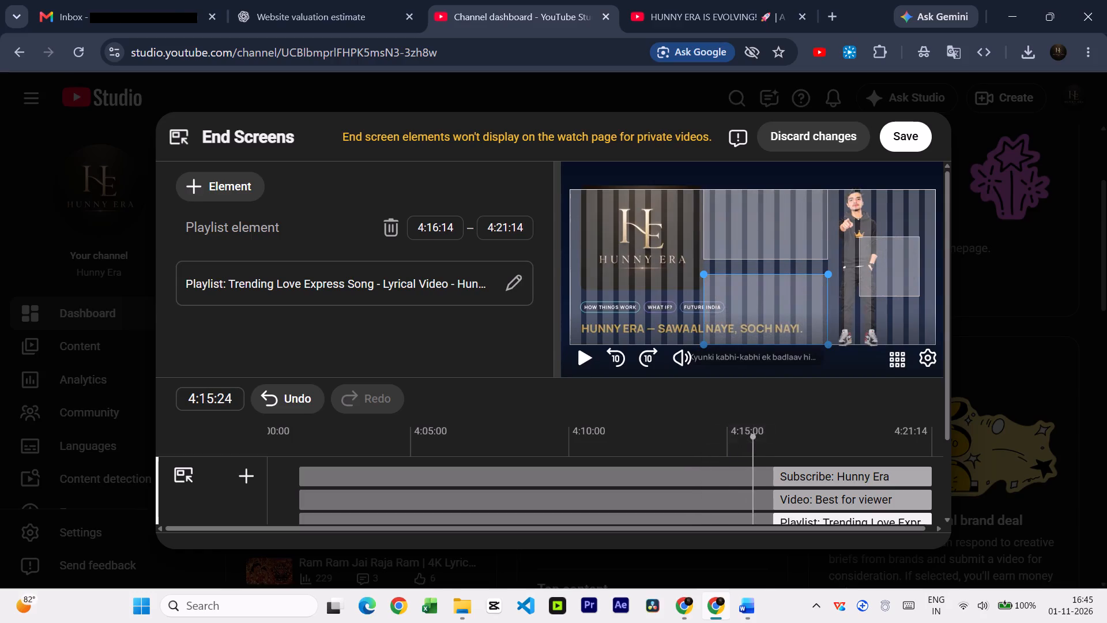
{"action": "left_click", "coordinate": [894, 268]}
{"action": "left_click_drag", "start_coordinate": [894, 268], "coordinate": [671, 270]}
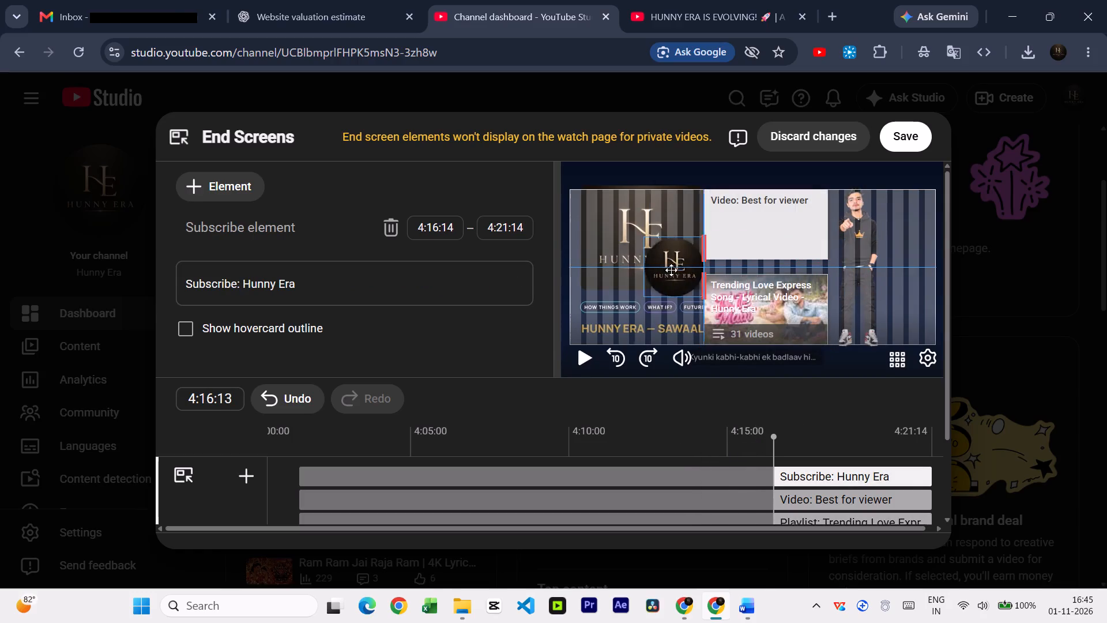
{"action": "left_click_drag", "start_coordinate": [671, 270], "coordinate": [647, 238]}
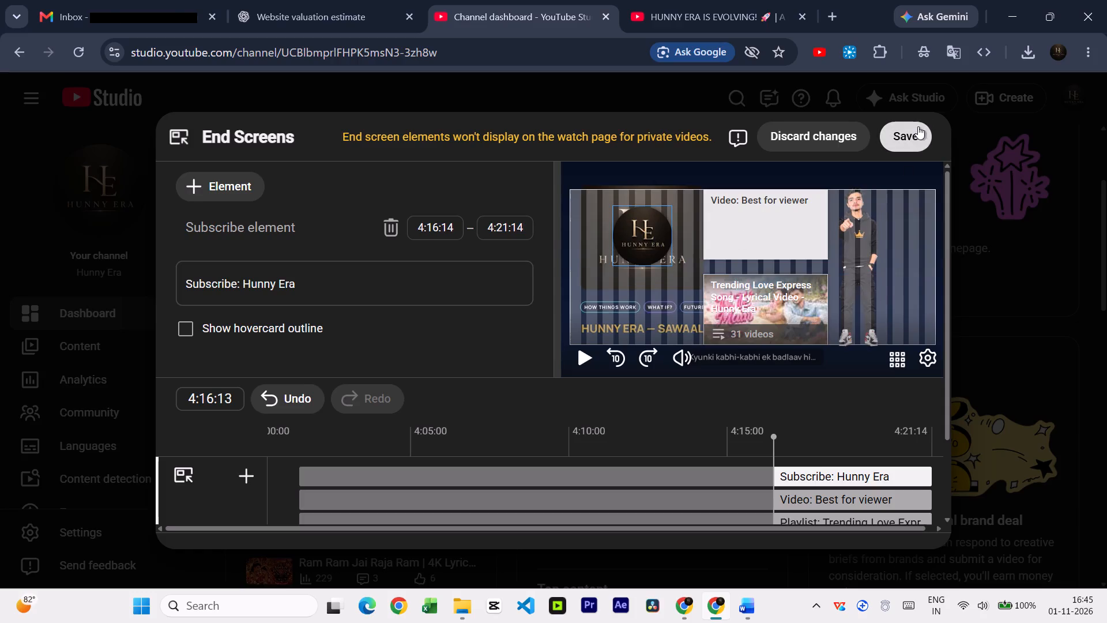
{"action": "left_click", "coordinate": [910, 129]}
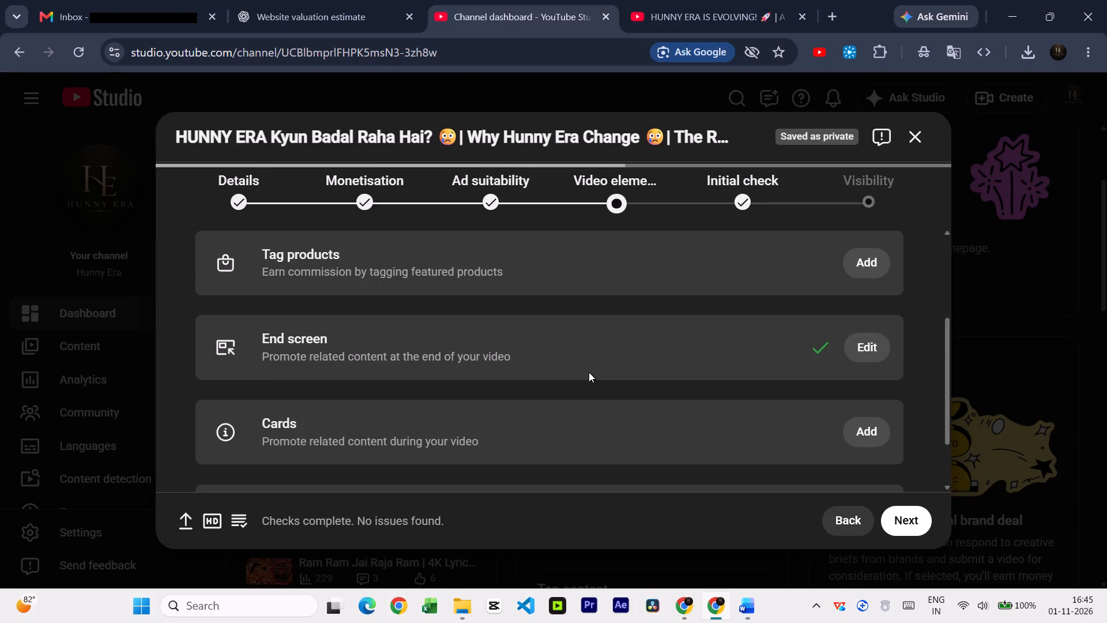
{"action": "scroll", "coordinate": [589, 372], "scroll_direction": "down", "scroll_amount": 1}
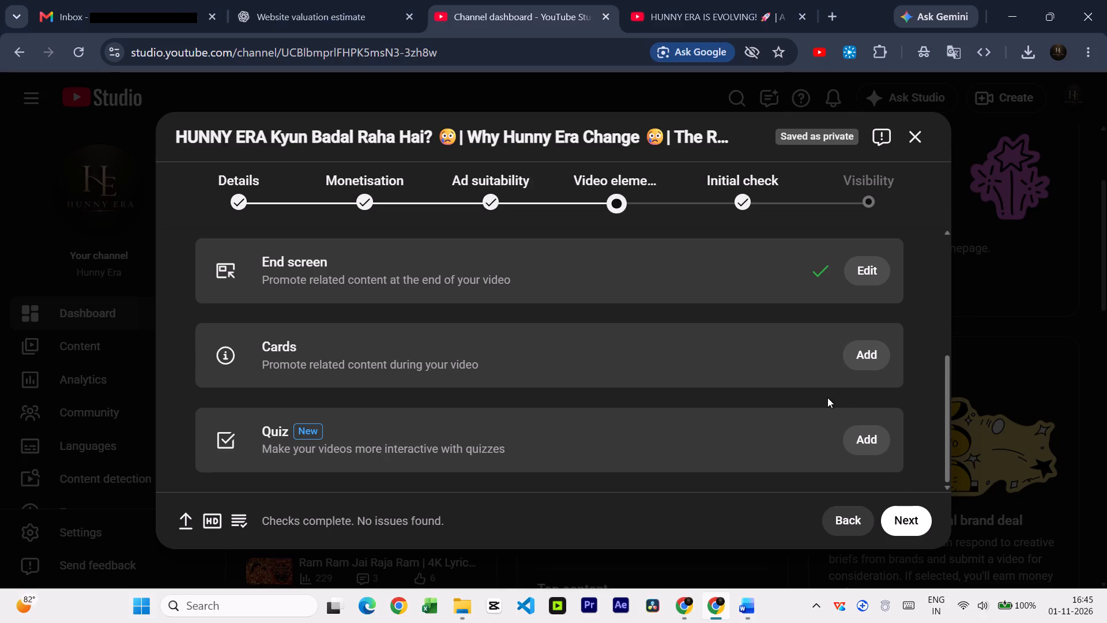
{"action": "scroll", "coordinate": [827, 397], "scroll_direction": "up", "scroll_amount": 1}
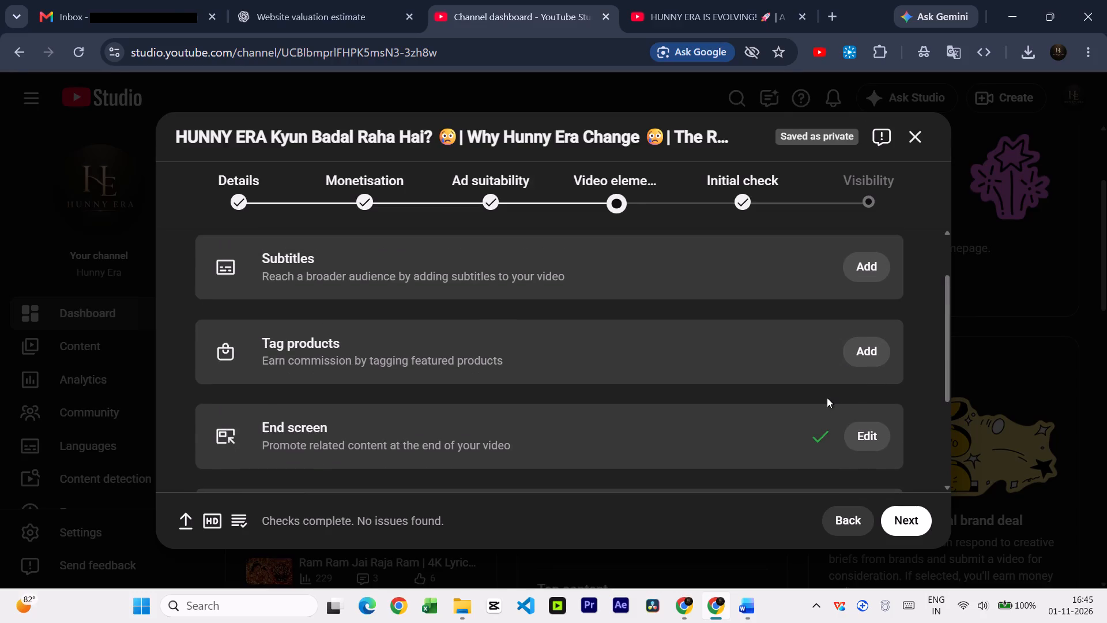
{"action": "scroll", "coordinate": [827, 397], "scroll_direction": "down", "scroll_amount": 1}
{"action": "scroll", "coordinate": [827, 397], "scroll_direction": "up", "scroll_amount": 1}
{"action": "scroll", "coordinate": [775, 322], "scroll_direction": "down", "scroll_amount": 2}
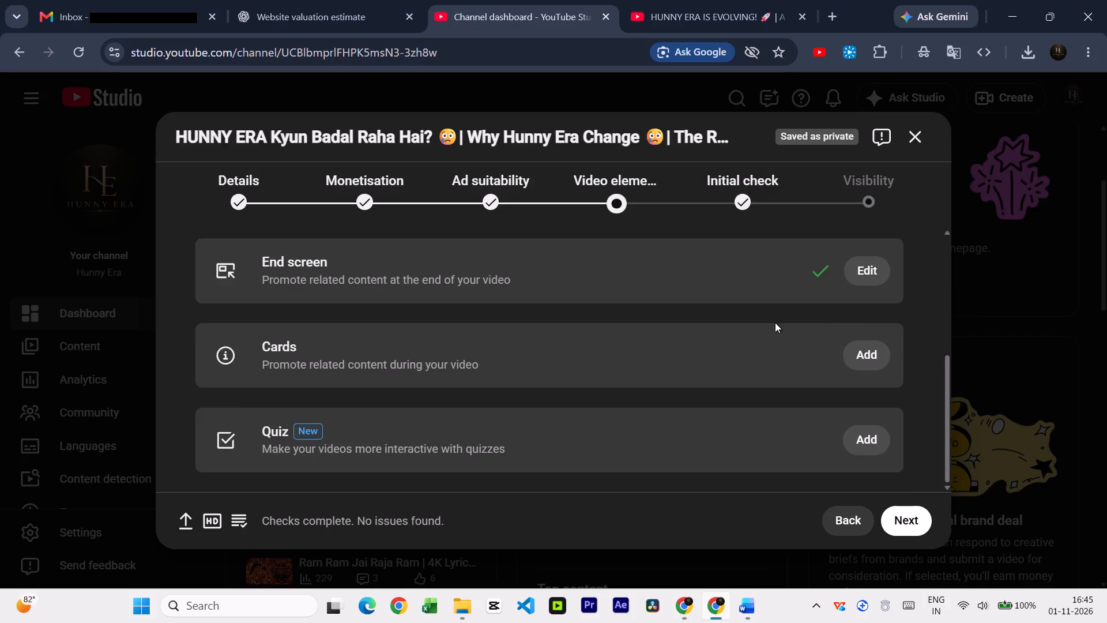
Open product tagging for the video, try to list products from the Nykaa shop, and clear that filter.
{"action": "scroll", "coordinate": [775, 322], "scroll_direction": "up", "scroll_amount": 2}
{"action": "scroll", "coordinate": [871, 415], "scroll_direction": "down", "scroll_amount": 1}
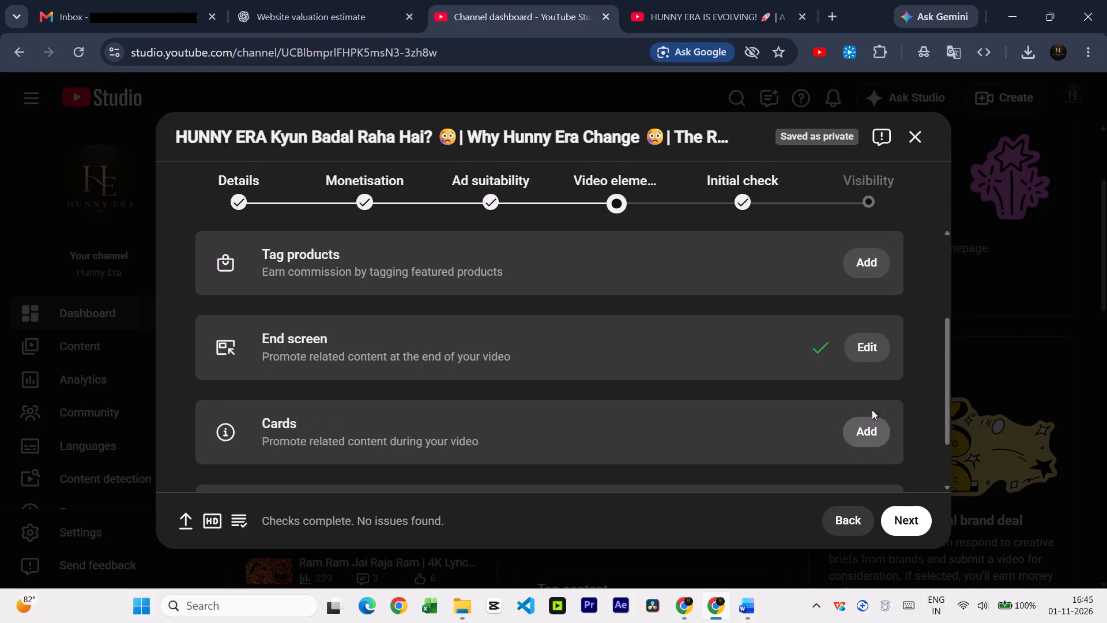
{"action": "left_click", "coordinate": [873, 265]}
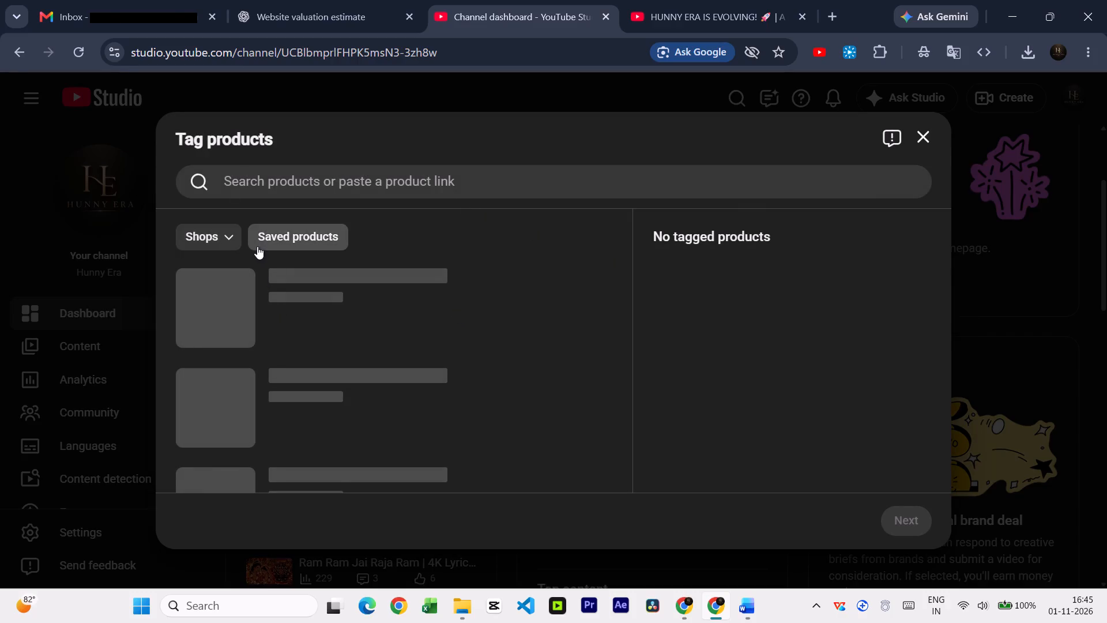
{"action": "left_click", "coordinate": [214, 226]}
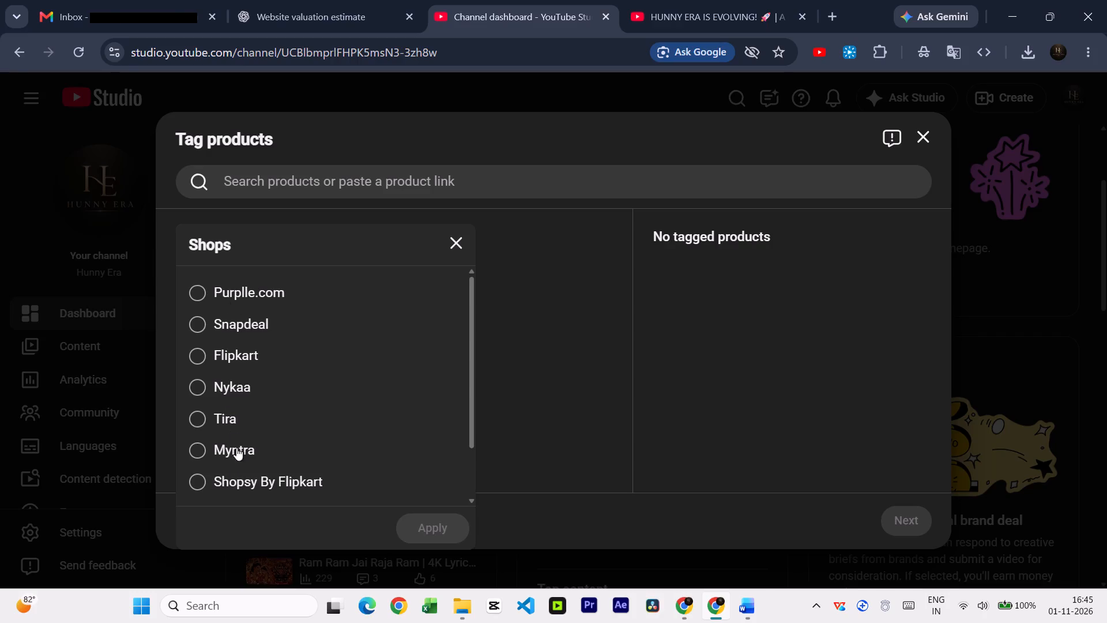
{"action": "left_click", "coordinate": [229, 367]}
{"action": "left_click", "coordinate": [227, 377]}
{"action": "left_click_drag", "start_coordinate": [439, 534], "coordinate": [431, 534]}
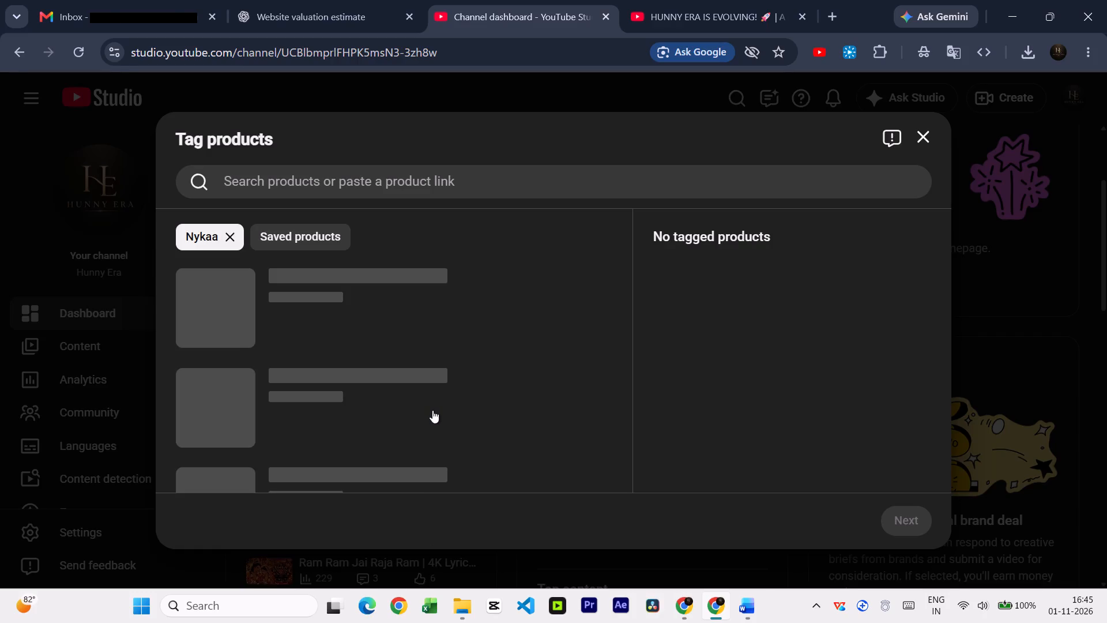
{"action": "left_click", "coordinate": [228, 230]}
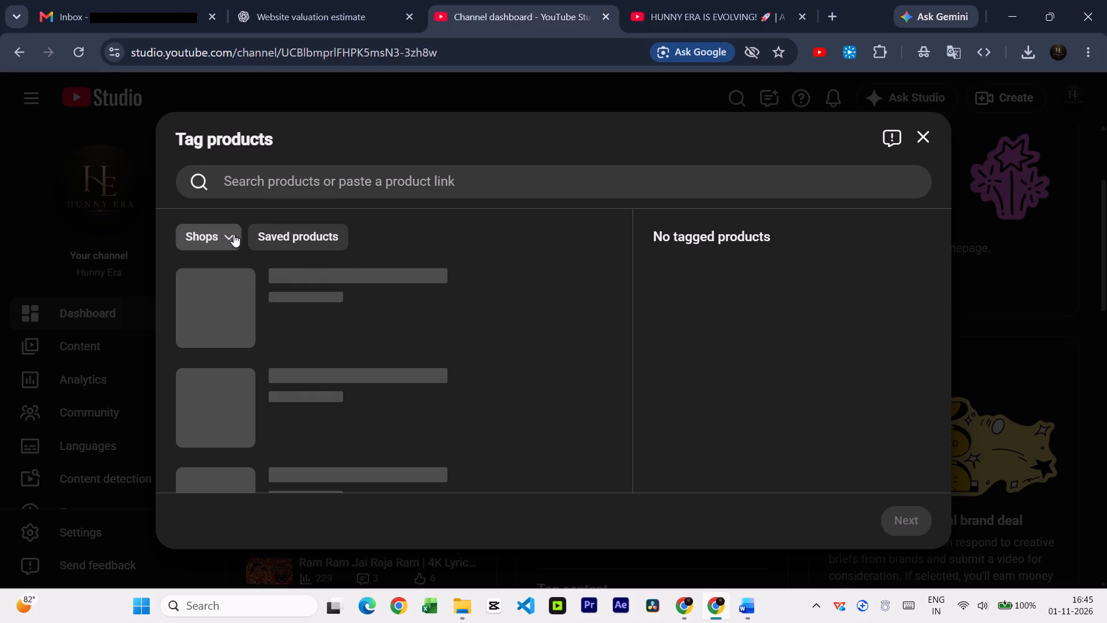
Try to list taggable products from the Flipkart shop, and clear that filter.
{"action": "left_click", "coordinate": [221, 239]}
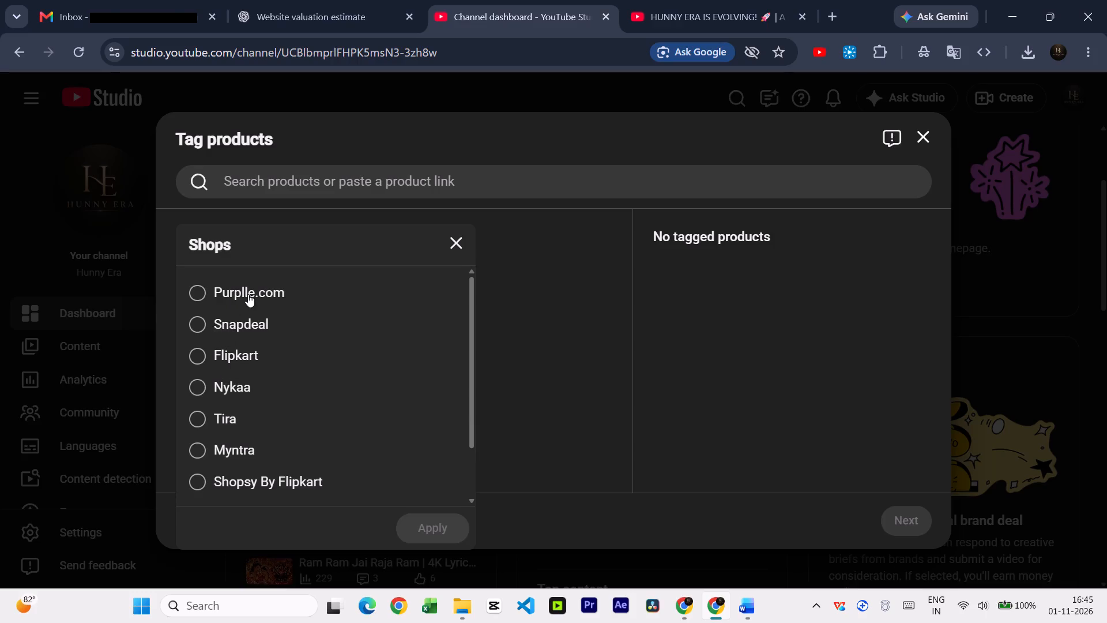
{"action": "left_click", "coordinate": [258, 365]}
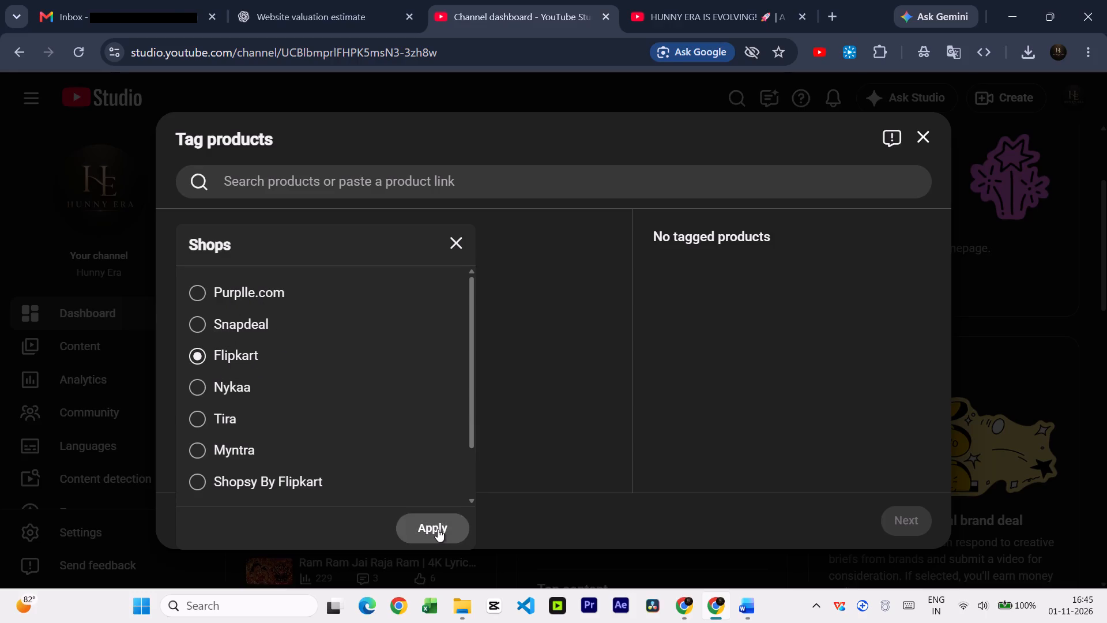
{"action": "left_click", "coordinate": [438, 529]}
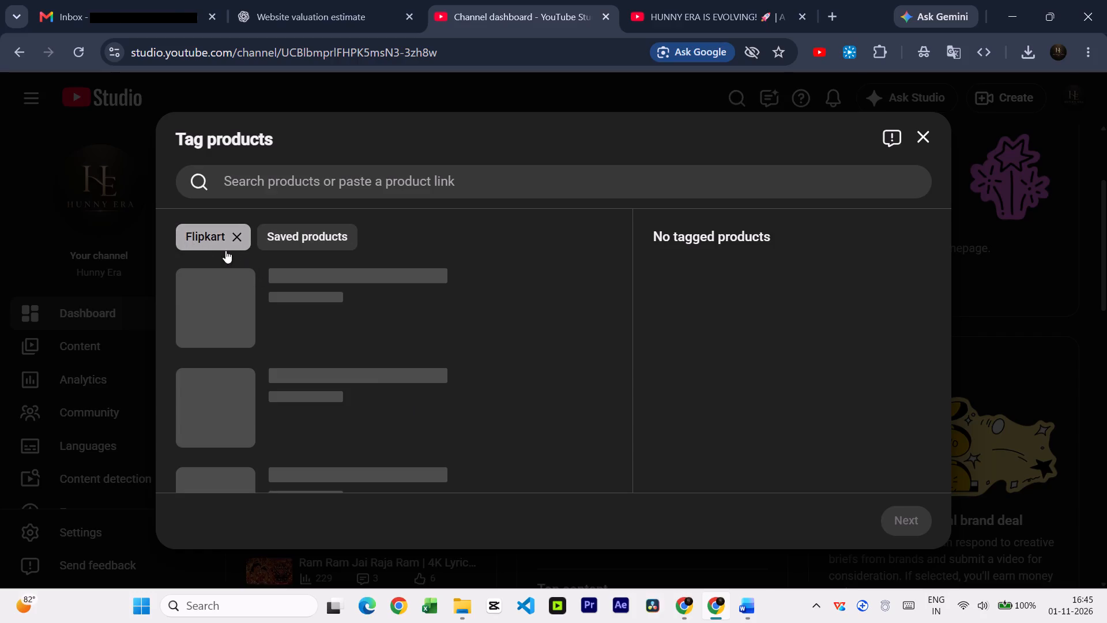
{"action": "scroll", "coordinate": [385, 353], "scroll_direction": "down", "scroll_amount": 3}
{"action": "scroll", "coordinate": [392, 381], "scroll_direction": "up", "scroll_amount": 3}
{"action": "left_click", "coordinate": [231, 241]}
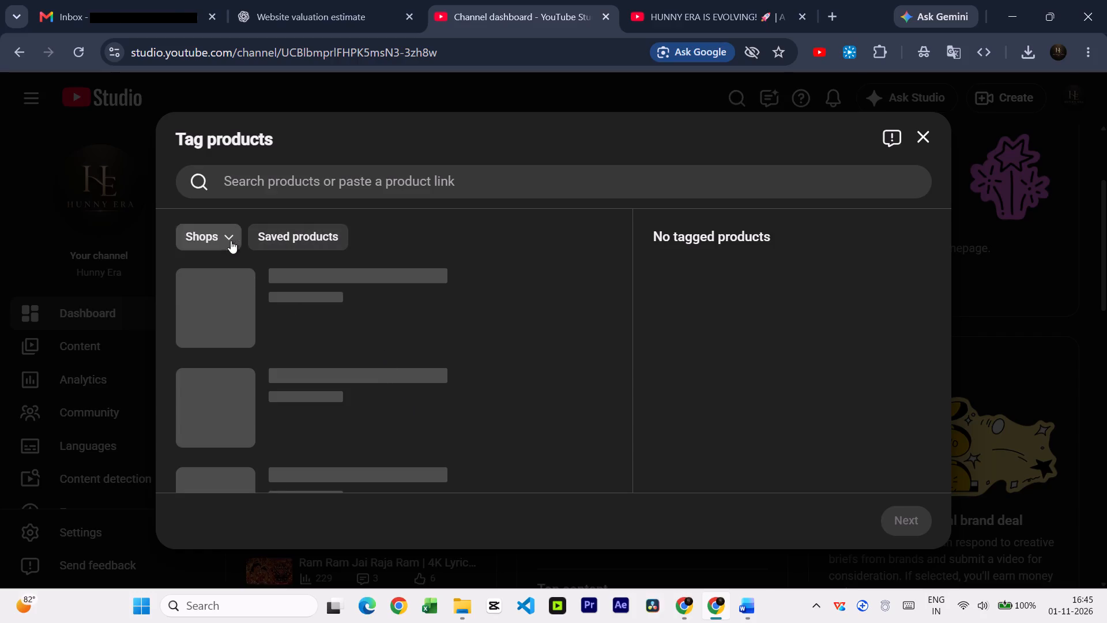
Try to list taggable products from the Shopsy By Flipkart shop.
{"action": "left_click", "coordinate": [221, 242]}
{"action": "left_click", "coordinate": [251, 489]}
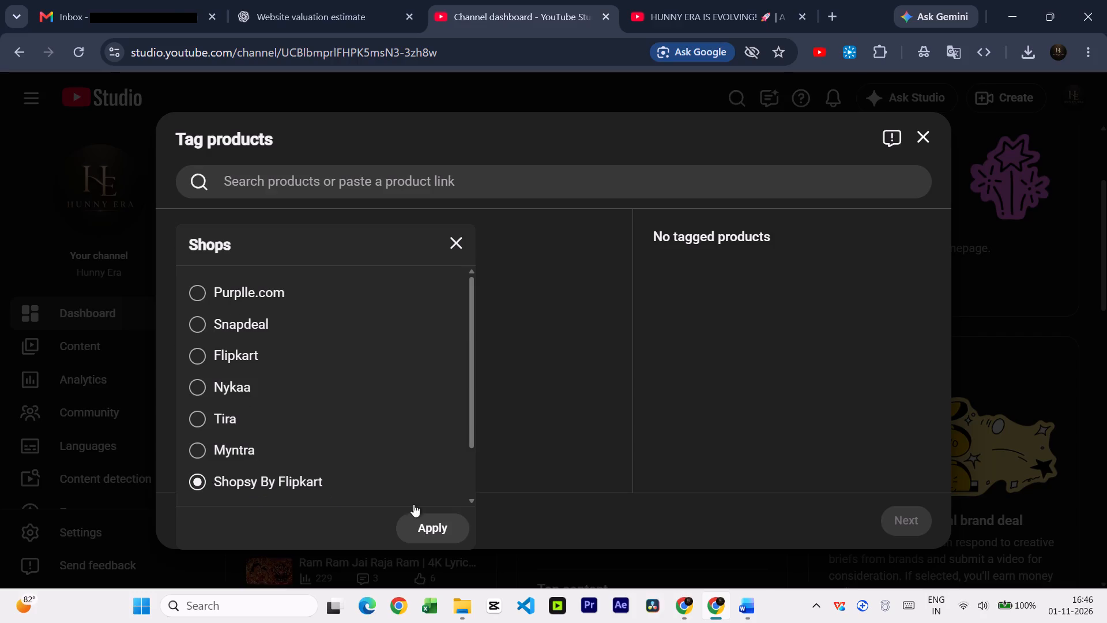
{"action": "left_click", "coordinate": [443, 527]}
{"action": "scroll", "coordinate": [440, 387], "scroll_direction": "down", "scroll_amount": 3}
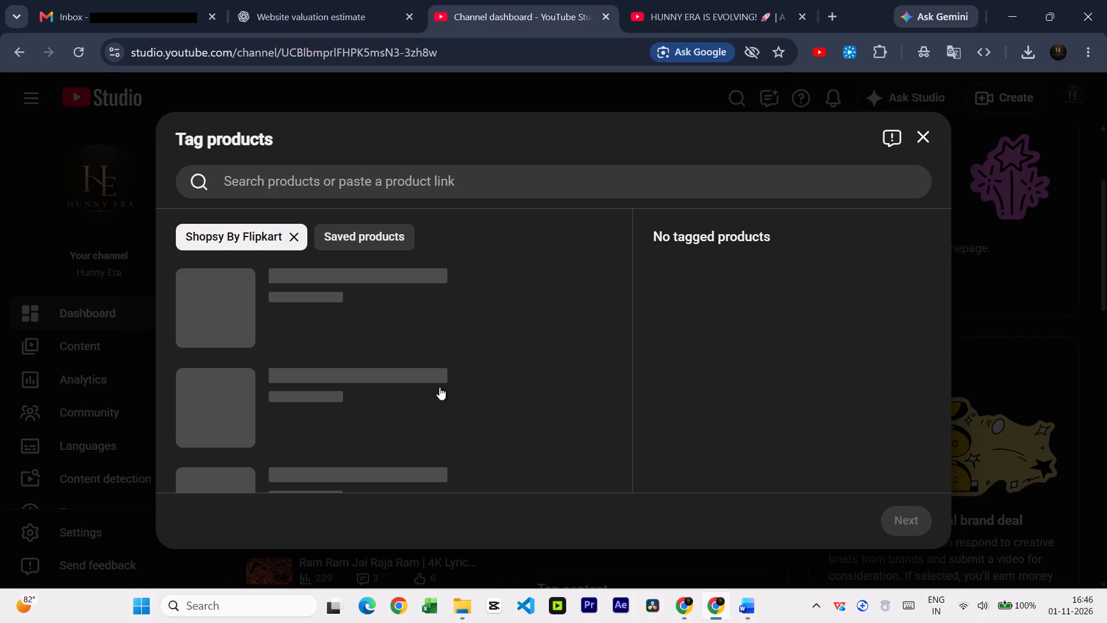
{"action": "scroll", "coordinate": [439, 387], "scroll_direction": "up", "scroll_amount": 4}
Switch to Word and close the "HUNNY ERA Kyun Badal Raha Hai" document.
{"action": "left_click", "coordinate": [750, 608]}
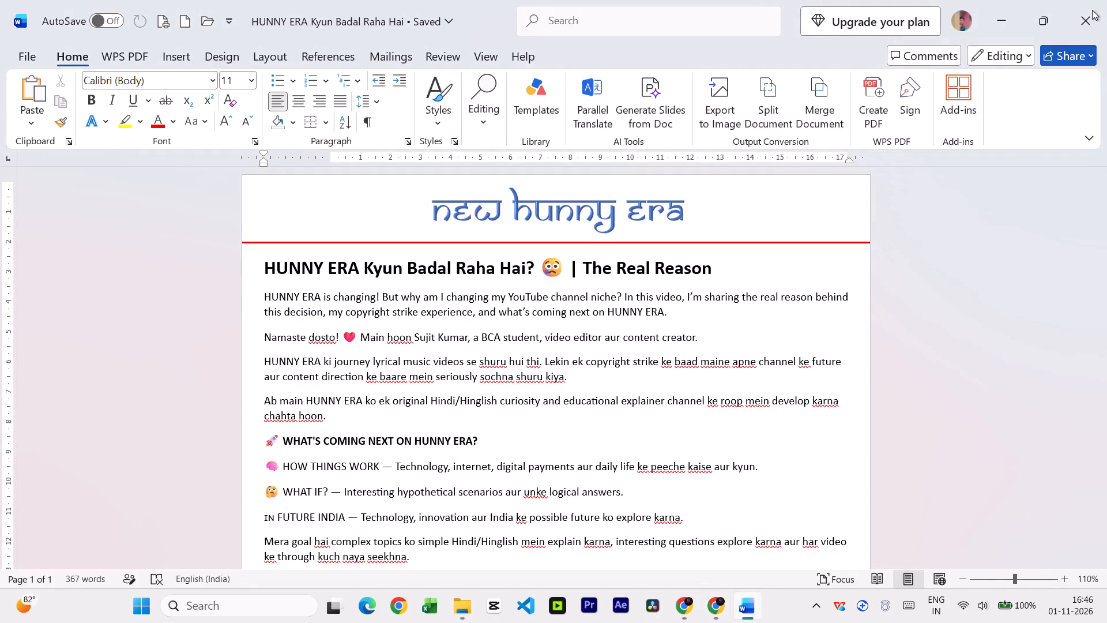
{"action": "left_click", "coordinate": [1092, 10]}
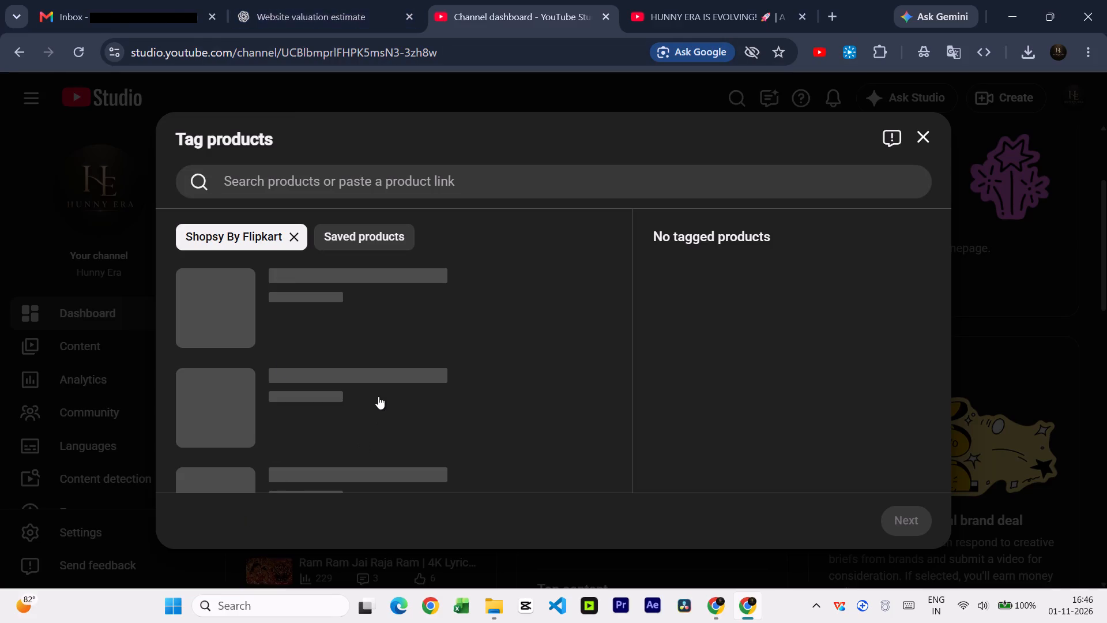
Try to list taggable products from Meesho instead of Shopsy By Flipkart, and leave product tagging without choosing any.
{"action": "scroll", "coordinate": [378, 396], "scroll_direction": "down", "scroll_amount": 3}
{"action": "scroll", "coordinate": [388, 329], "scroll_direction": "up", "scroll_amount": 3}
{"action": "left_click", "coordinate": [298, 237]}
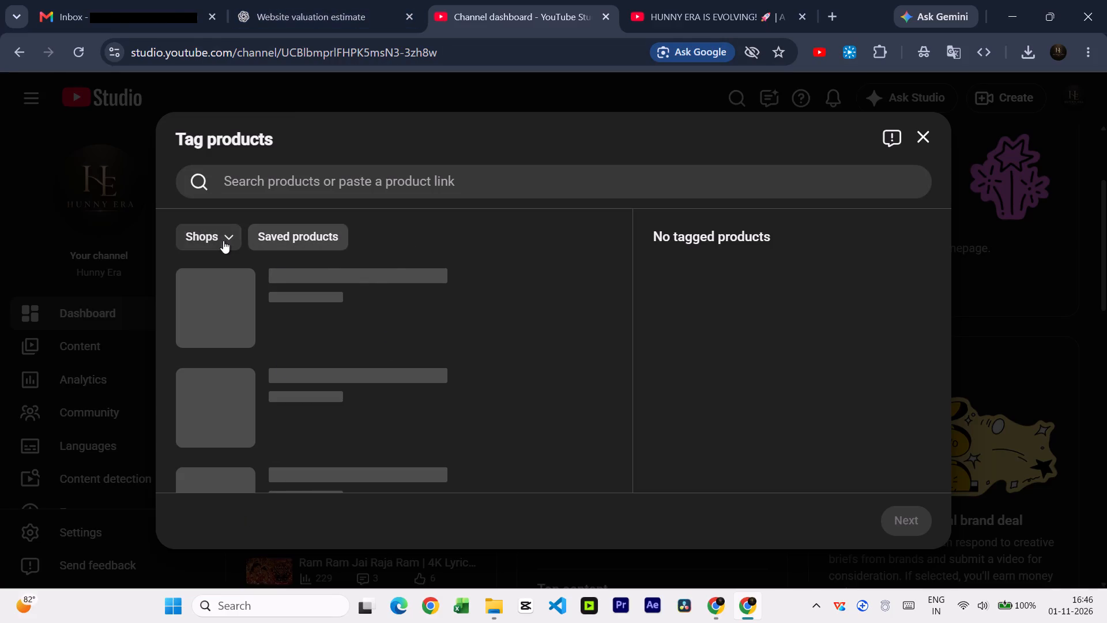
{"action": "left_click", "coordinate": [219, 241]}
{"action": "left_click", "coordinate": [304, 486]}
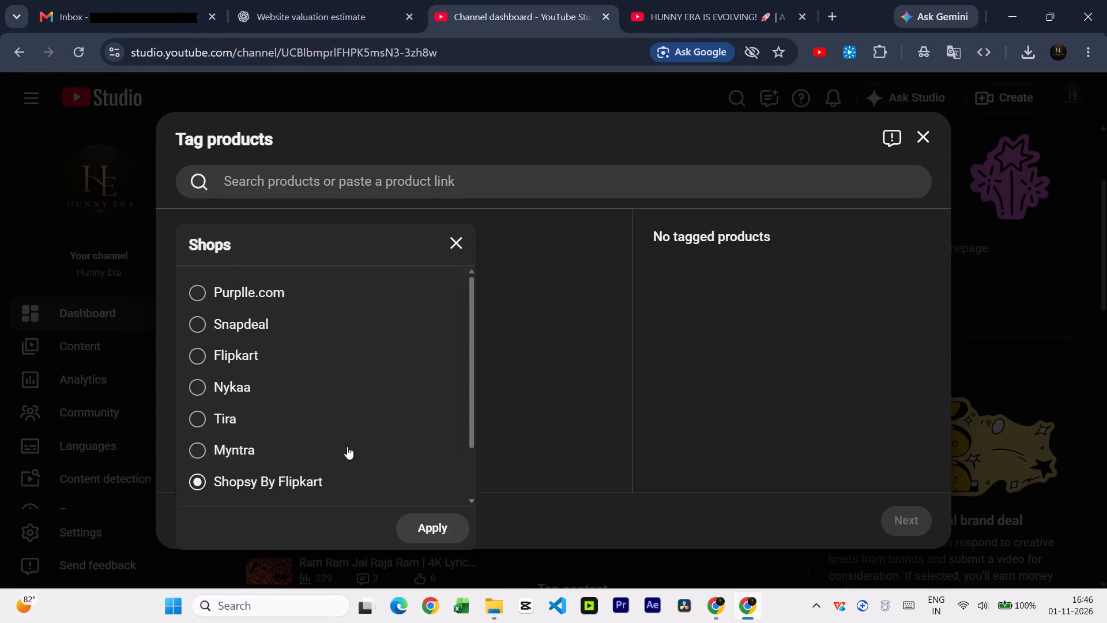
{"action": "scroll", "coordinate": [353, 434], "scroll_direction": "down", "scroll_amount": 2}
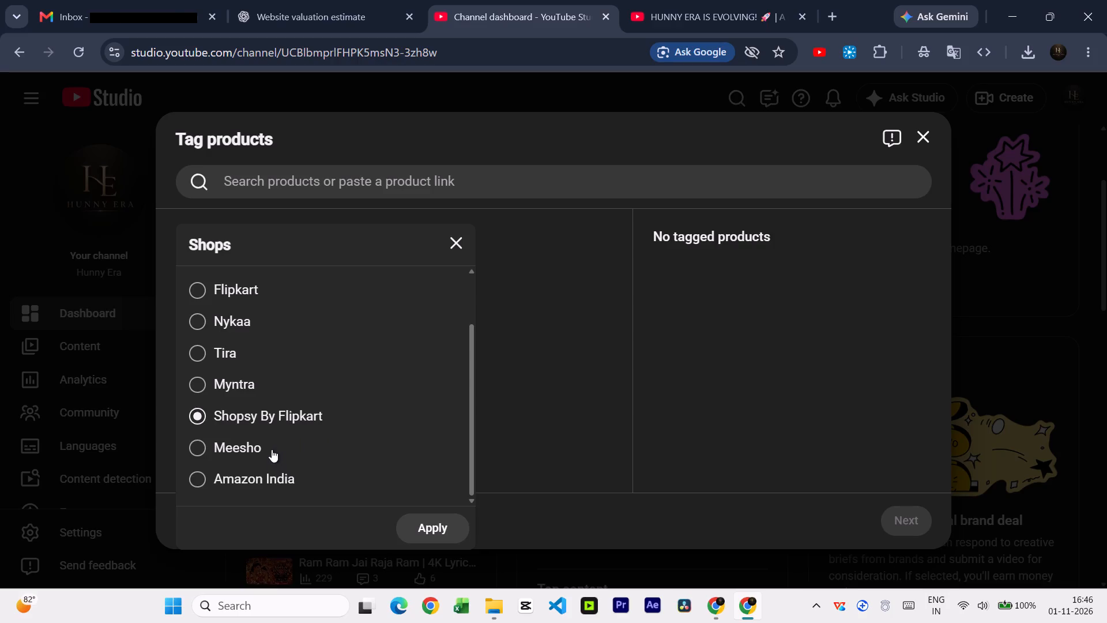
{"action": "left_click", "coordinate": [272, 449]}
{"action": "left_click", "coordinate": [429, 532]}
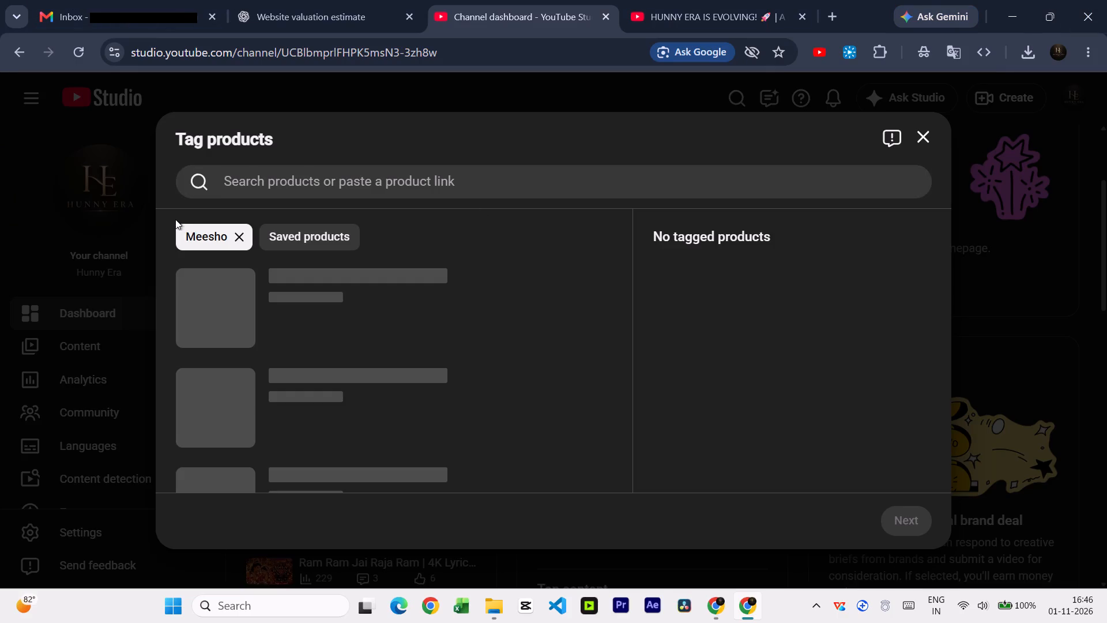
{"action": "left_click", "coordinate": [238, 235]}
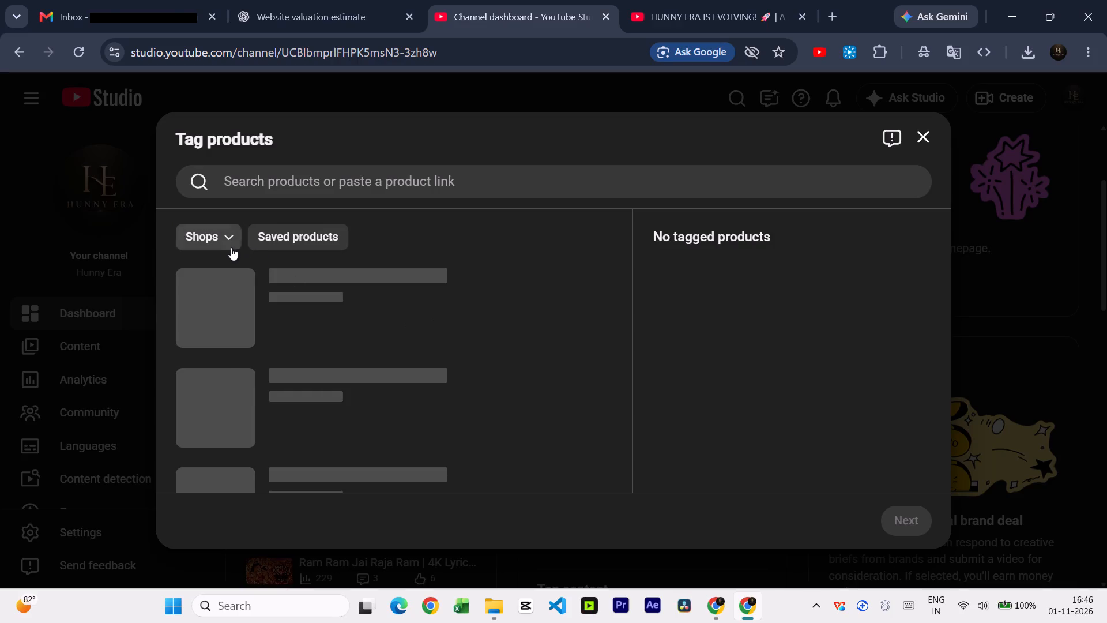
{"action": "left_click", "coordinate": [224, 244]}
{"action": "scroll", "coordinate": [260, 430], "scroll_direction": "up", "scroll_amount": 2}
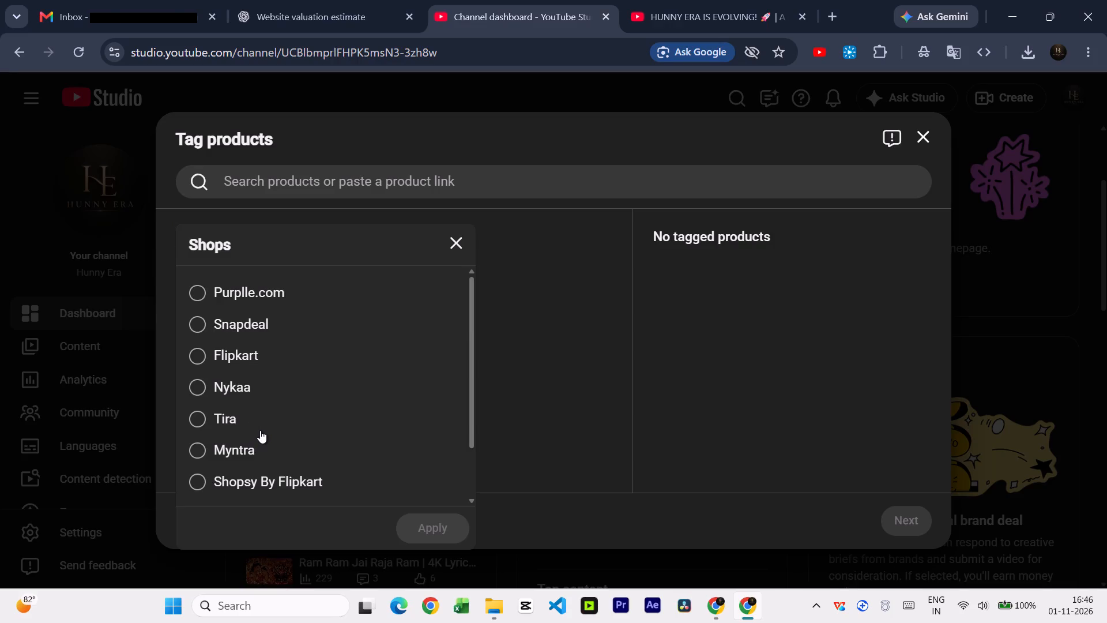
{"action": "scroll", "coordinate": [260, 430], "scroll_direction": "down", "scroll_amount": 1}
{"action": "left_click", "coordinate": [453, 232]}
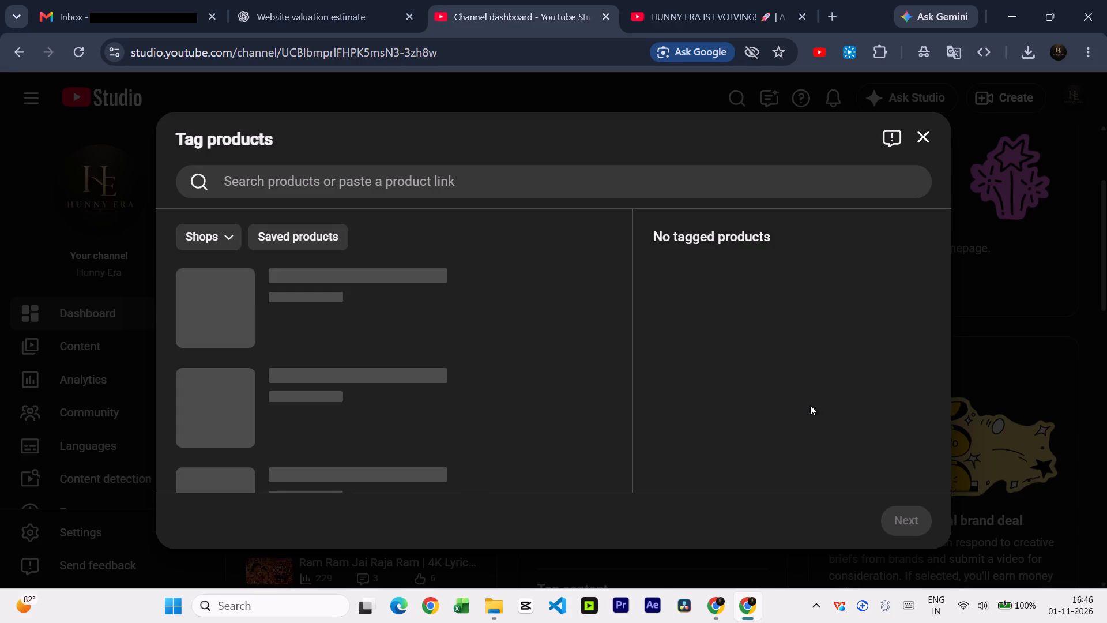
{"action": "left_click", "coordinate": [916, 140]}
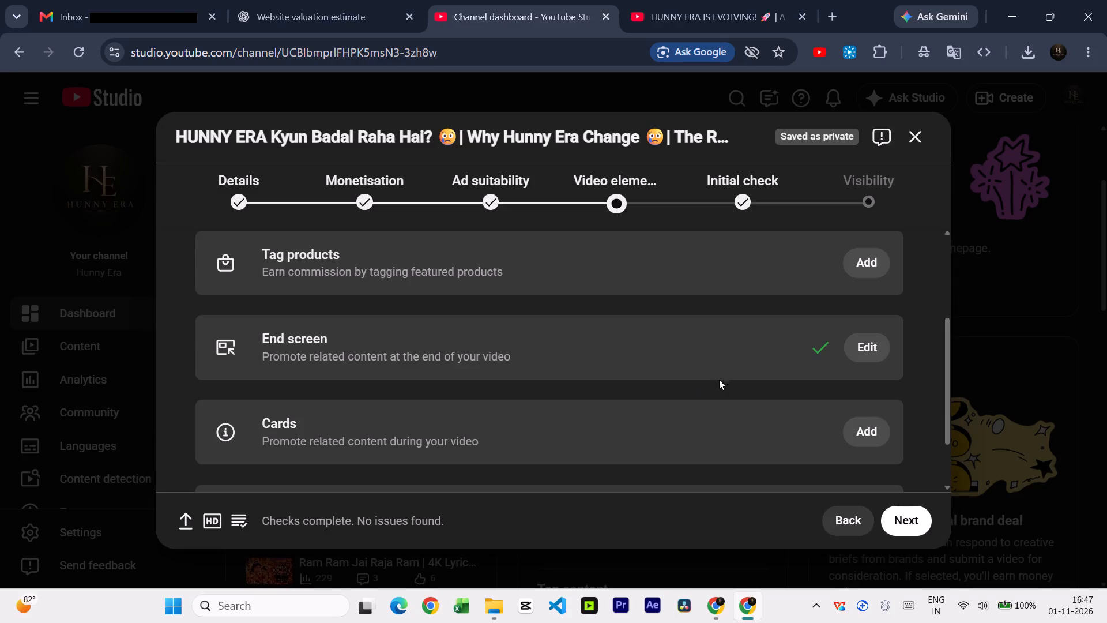
Add a video card at 0:07:29 that links to the "Dekho Na (Lyrics)" video.
{"action": "scroll", "coordinate": [736, 430], "scroll_direction": "down", "scroll_amount": 1}
{"action": "left_click", "coordinate": [873, 356]}
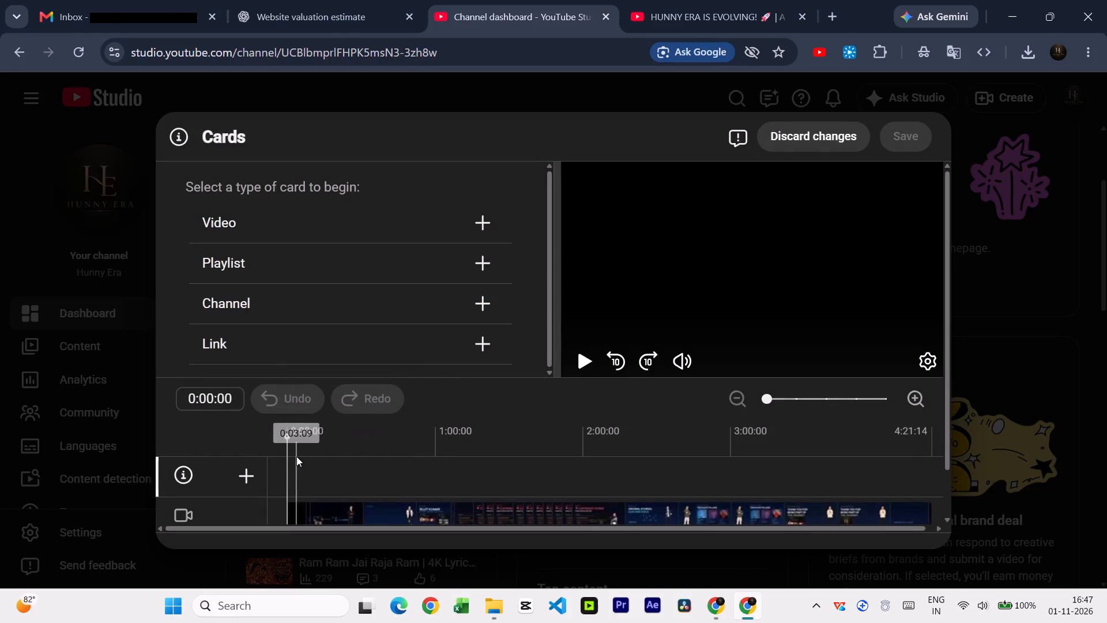
{"action": "left_click", "coordinate": [309, 457]}
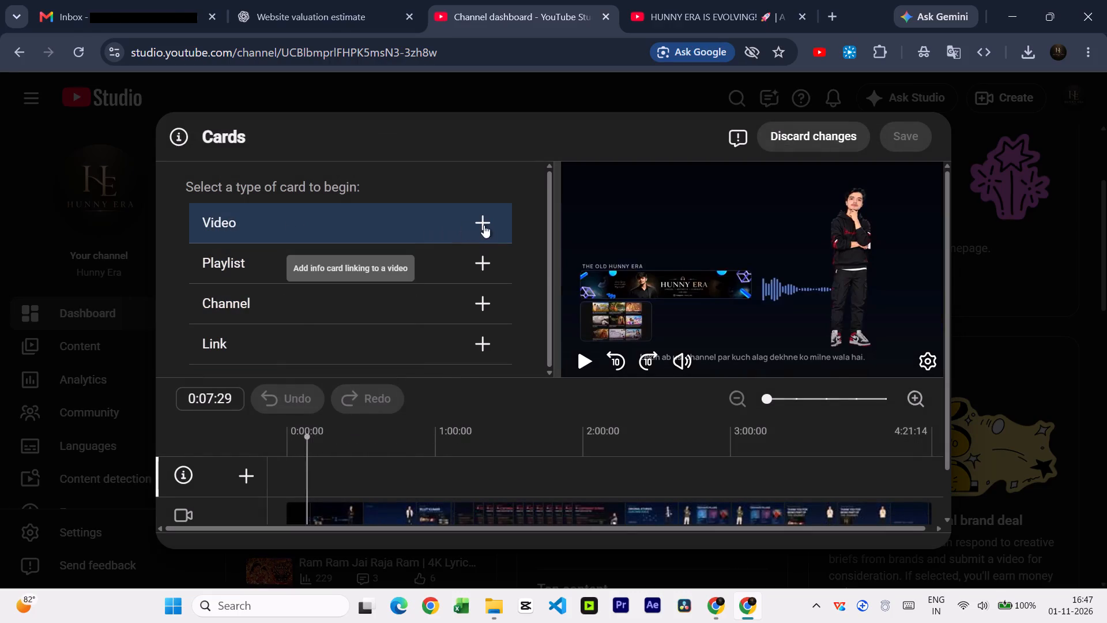
{"action": "left_click", "coordinate": [494, 224]}
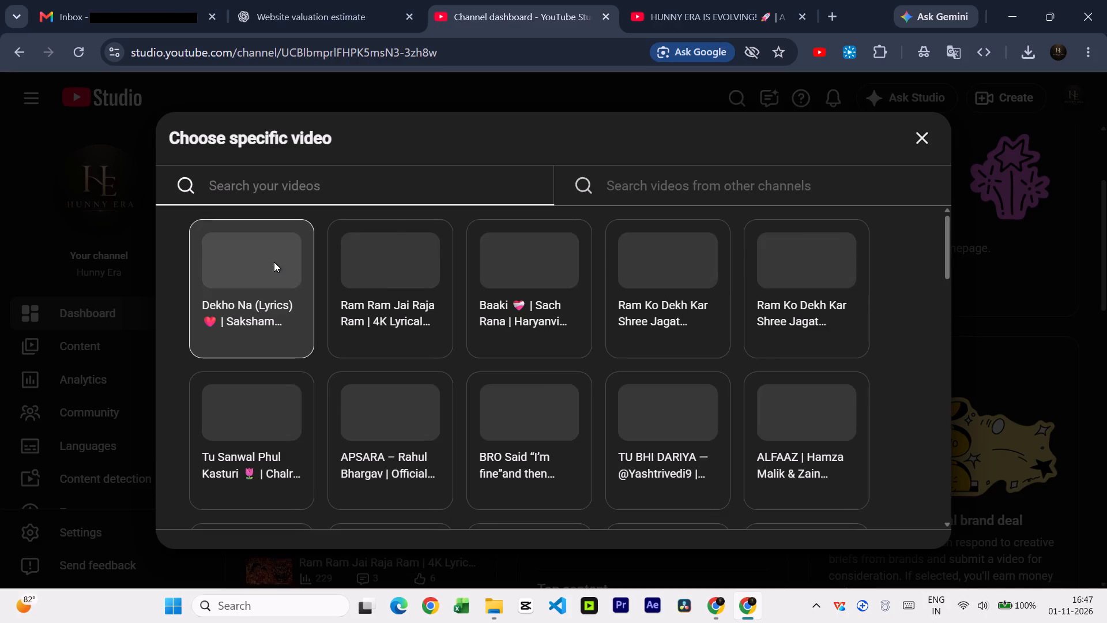
{"action": "left_click", "coordinate": [274, 262]}
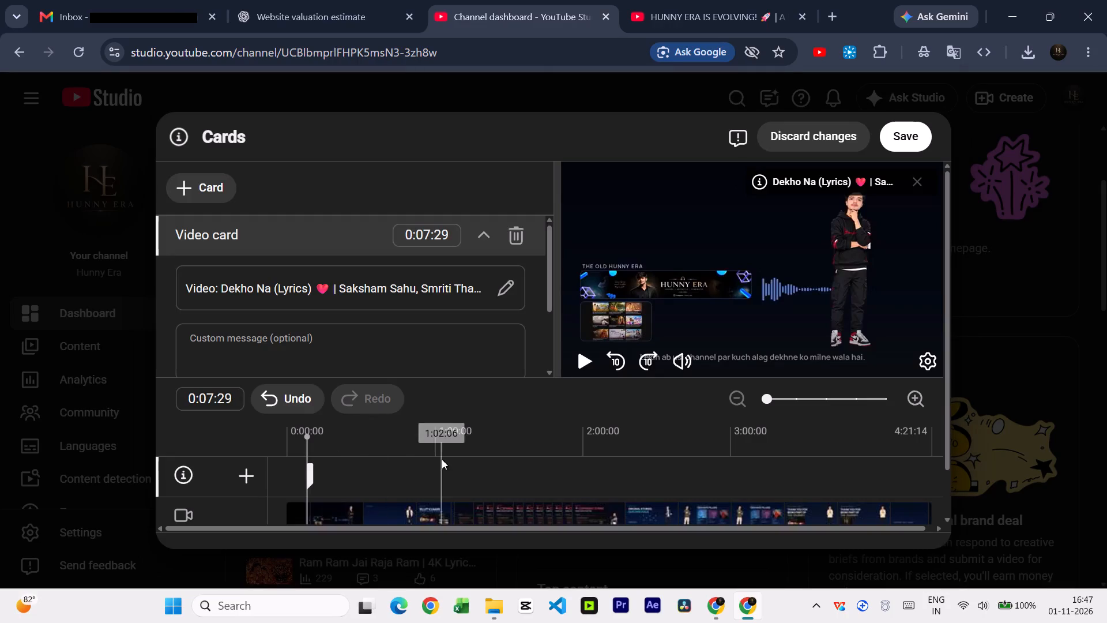
Add a playlist card at 0:31:28 that links to "Sad Song - Lyrical Video - Hunny Era".
{"action": "left_click", "coordinate": [367, 448]}
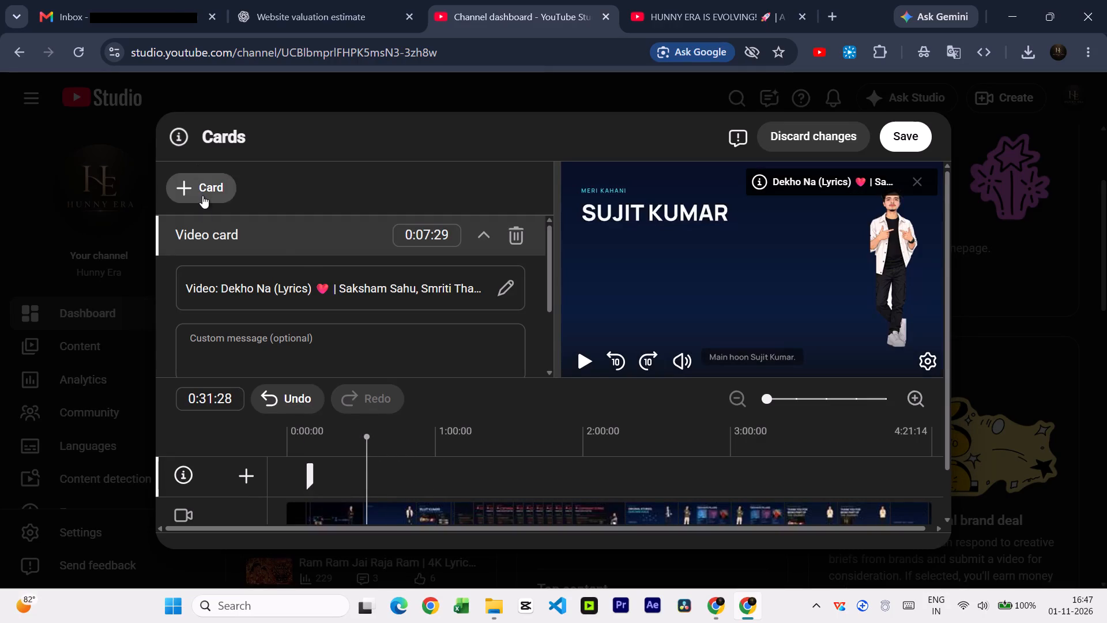
{"action": "left_click", "coordinate": [202, 196]}
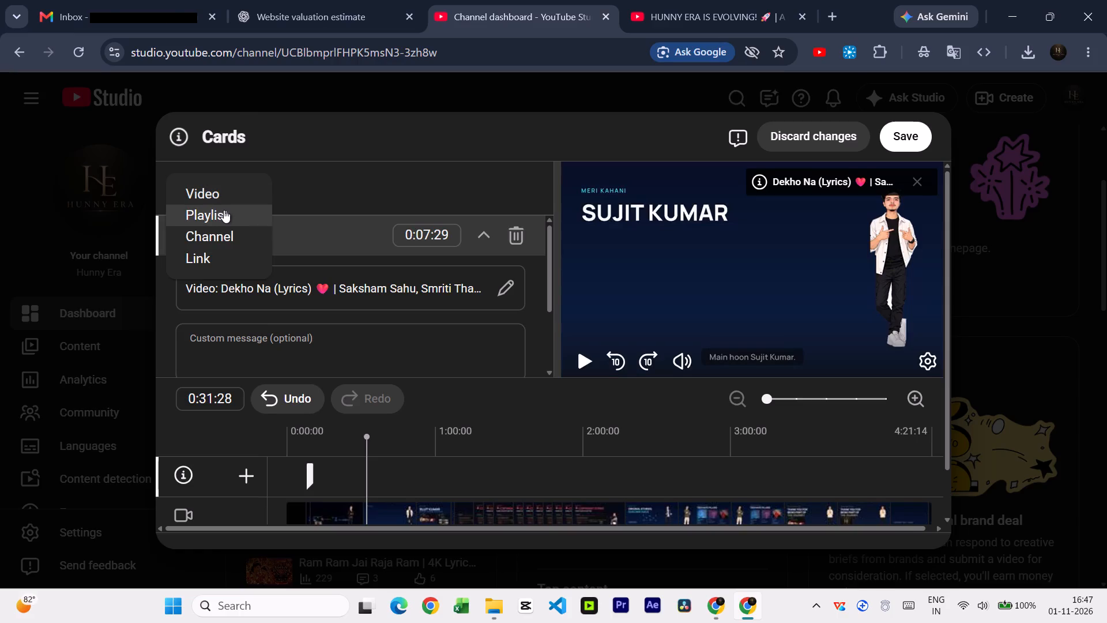
{"action": "left_click", "coordinate": [224, 210]}
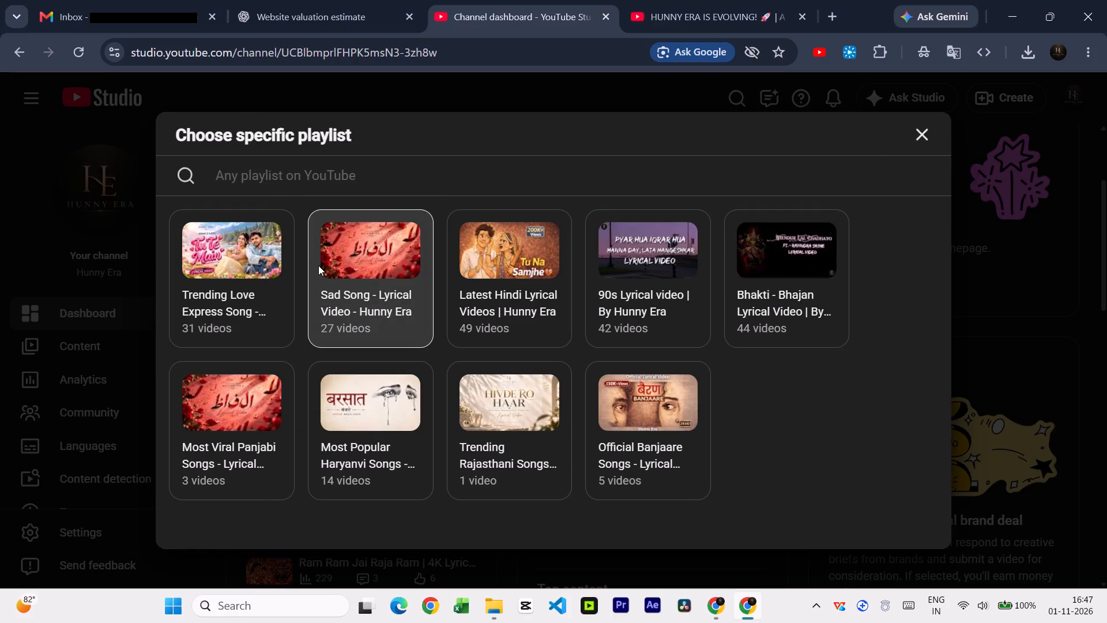
{"action": "left_click", "coordinate": [335, 265]}
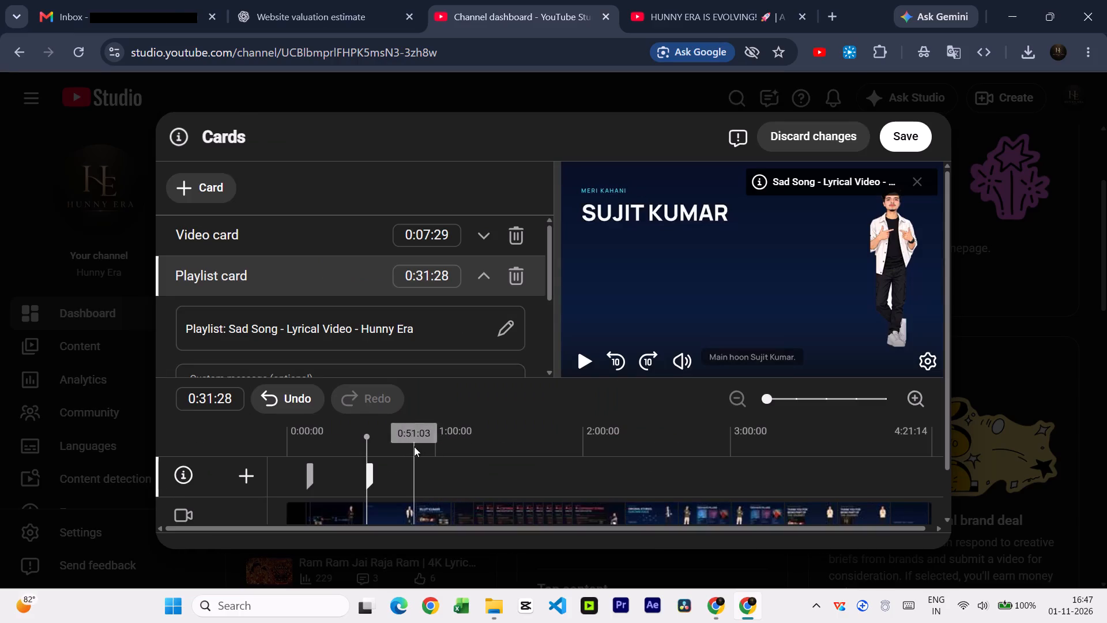
Add a second playlist card at 0:55:15 that links to "Latest Hindi Lyrical Videos | Hunny Era".
{"action": "left_click", "coordinate": [424, 446]}
{"action": "left_click", "coordinate": [195, 186]}
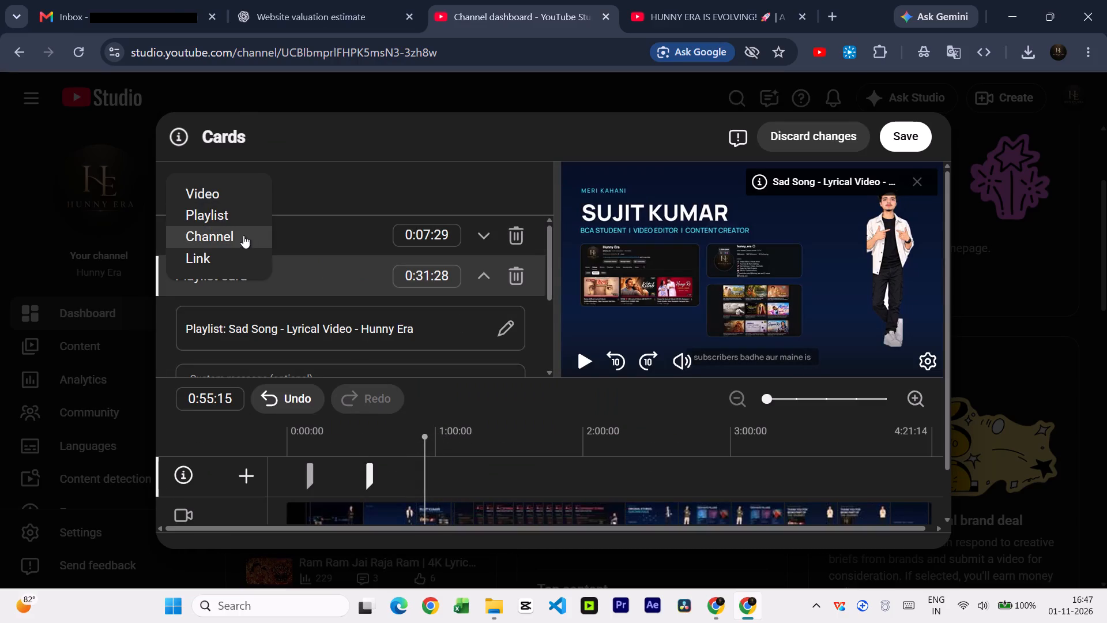
{"action": "left_click", "coordinate": [233, 219]}
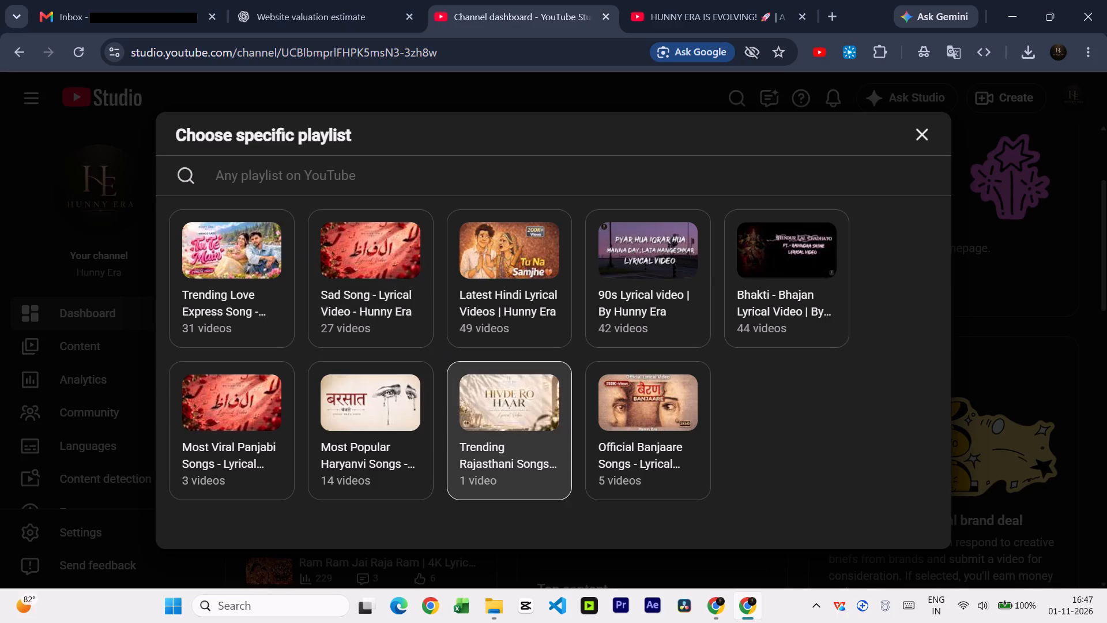
{"action": "left_click", "coordinate": [525, 281]}
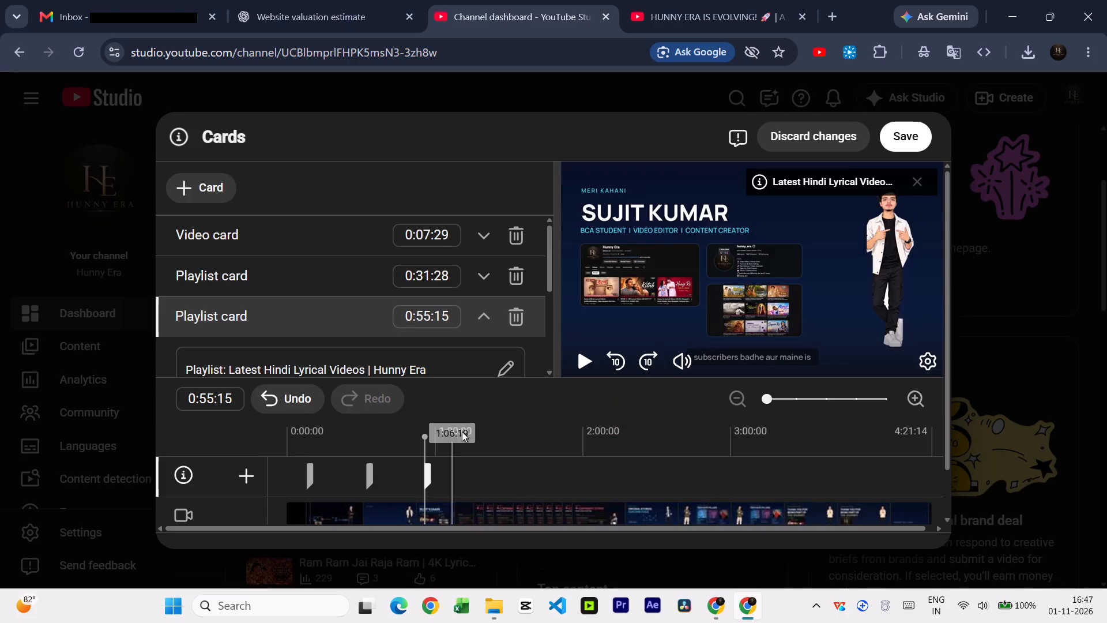
Add a playlist card at 1:15:29 that links to the "Official Banjaare Songs - Lyrical…" playlist.
{"action": "left_click", "coordinate": [476, 434]}
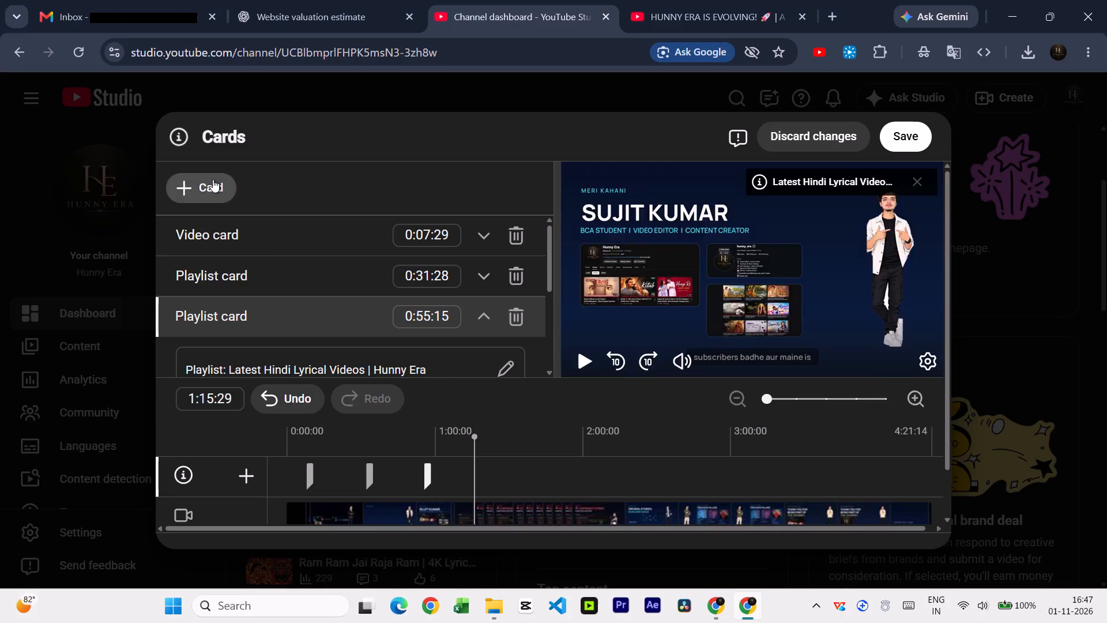
{"action": "left_click", "coordinate": [213, 179]}
{"action": "left_click", "coordinate": [220, 218]}
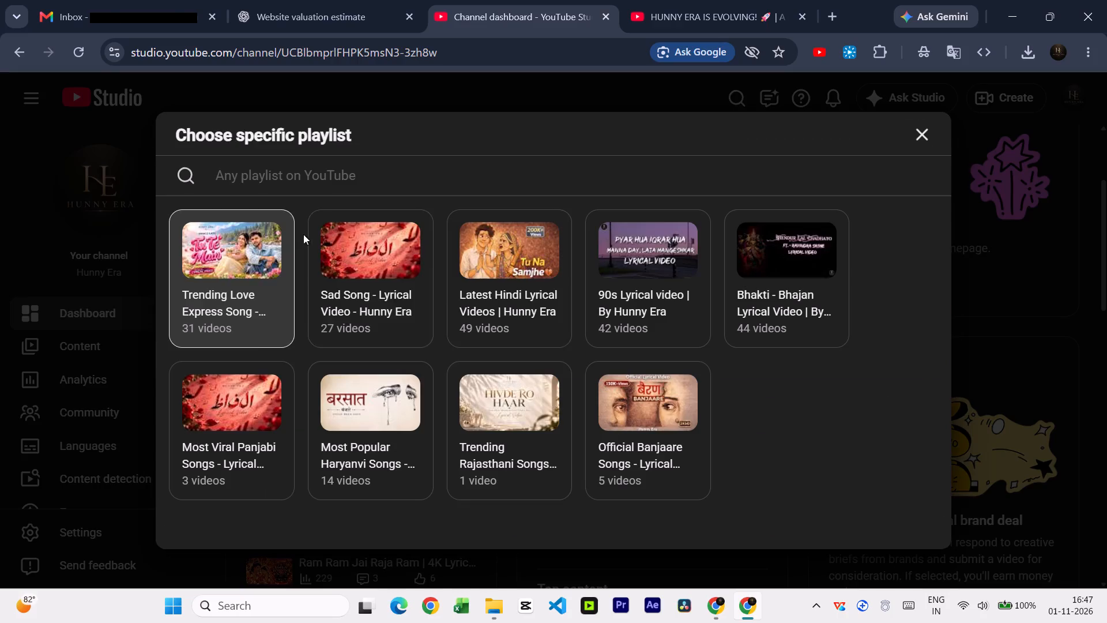
{"action": "left_click", "coordinate": [631, 416]}
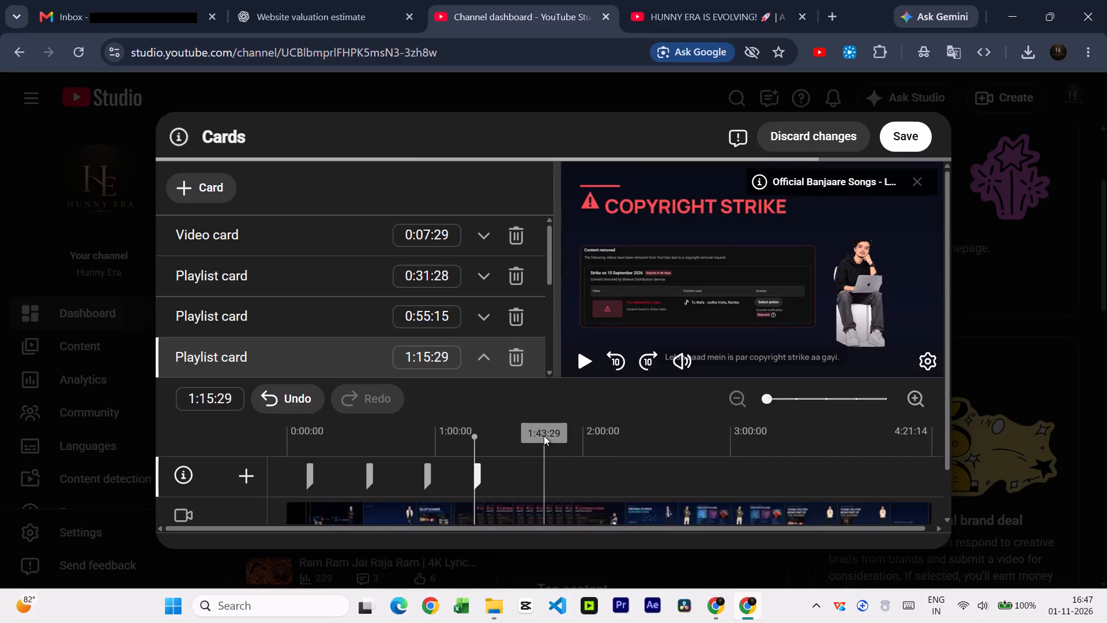
Add a playlist card at 1:43:29 that links to the "Bhakti - Bhajan Lyrical Video" playlist, and save the cards.
{"action": "left_click", "coordinate": [544, 436]}
{"action": "left_click", "coordinate": [199, 185]}
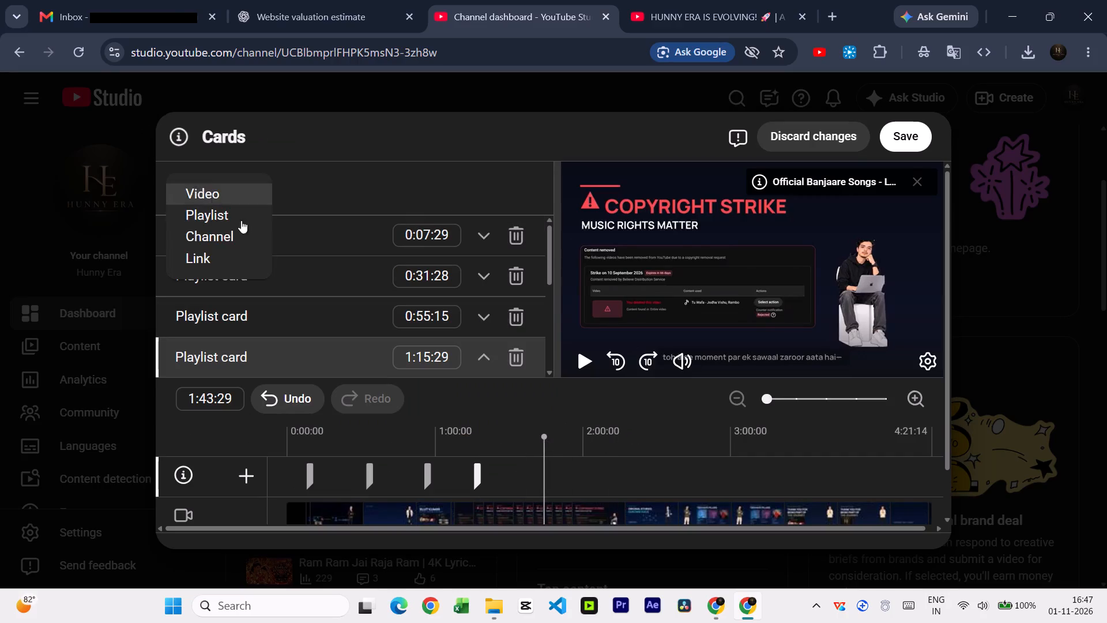
{"action": "left_click", "coordinate": [246, 223]}
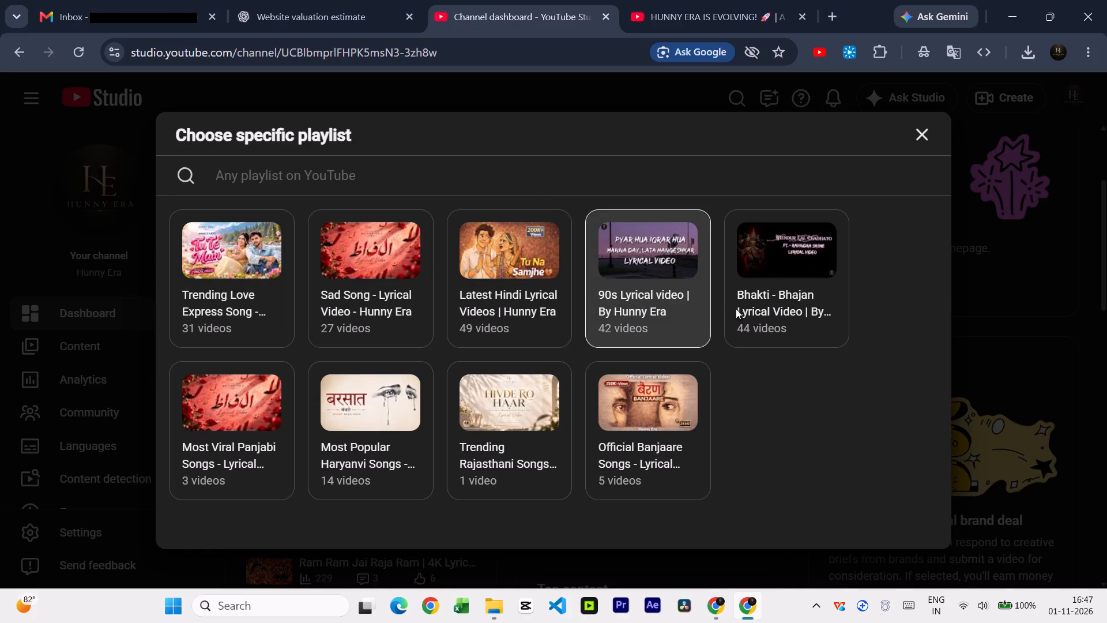
{"action": "left_click", "coordinate": [781, 306]}
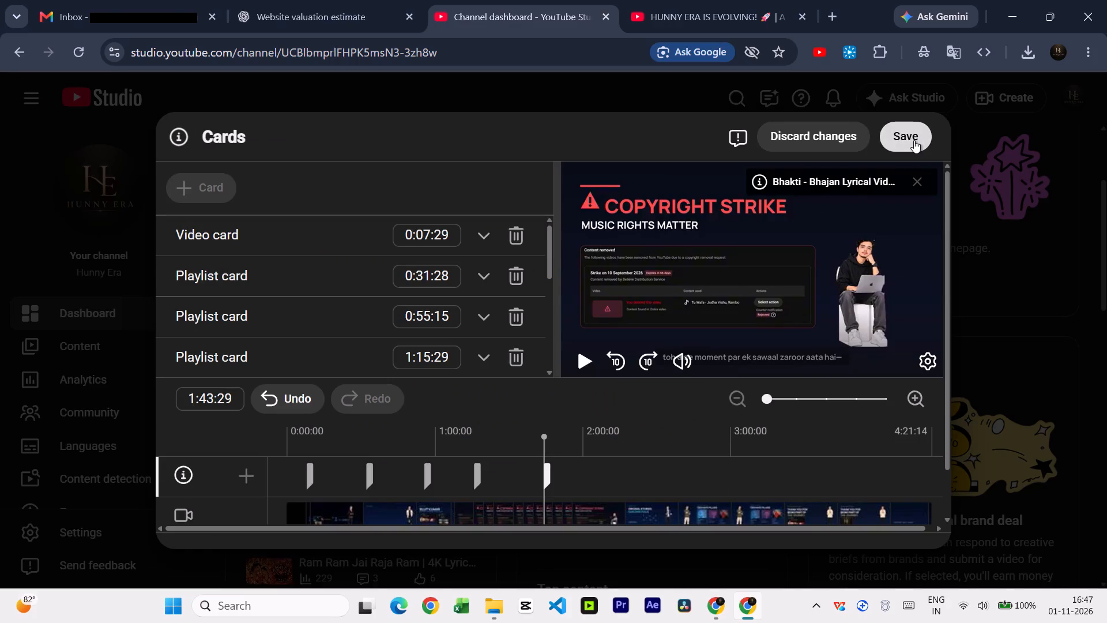
{"action": "left_click", "coordinate": [914, 140]}
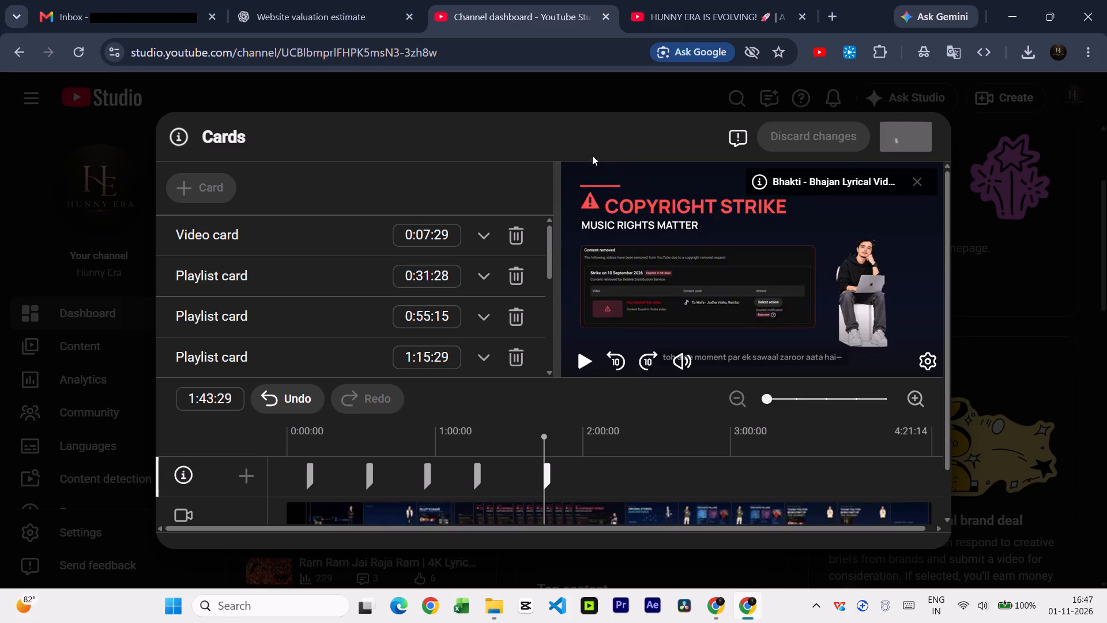
Advance from the video elements to the initial check and review its copyright, ad suitability and Community Guidelines sections.
{"action": "scroll", "coordinate": [552, 256], "scroll_direction": "down", "scroll_amount": 2}
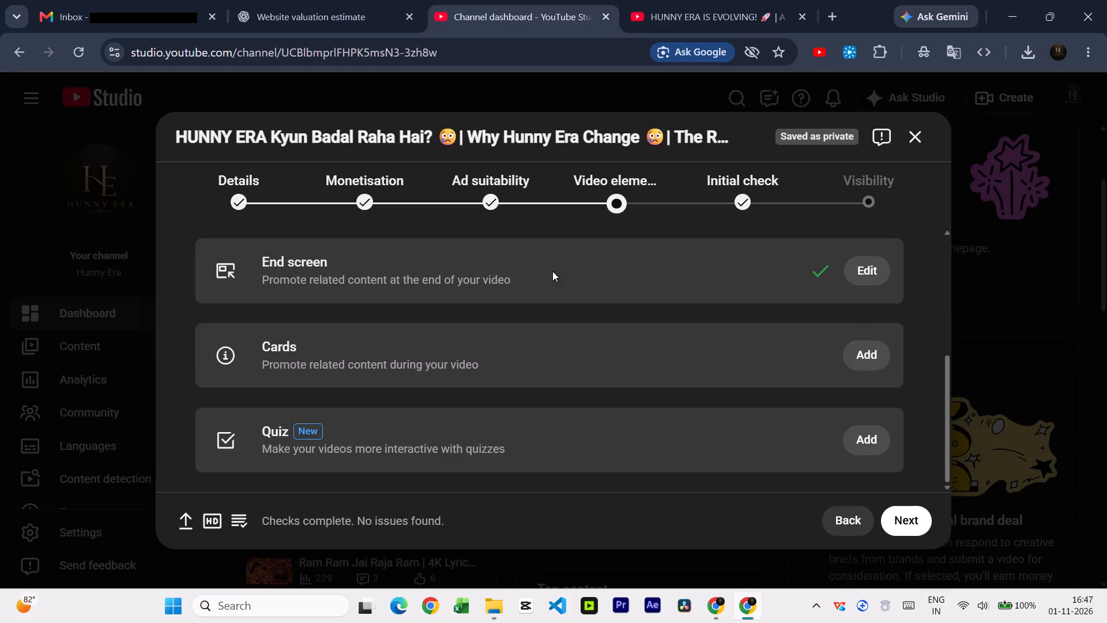
{"action": "scroll", "coordinate": [569, 367], "scroll_direction": "down", "scroll_amount": 1}
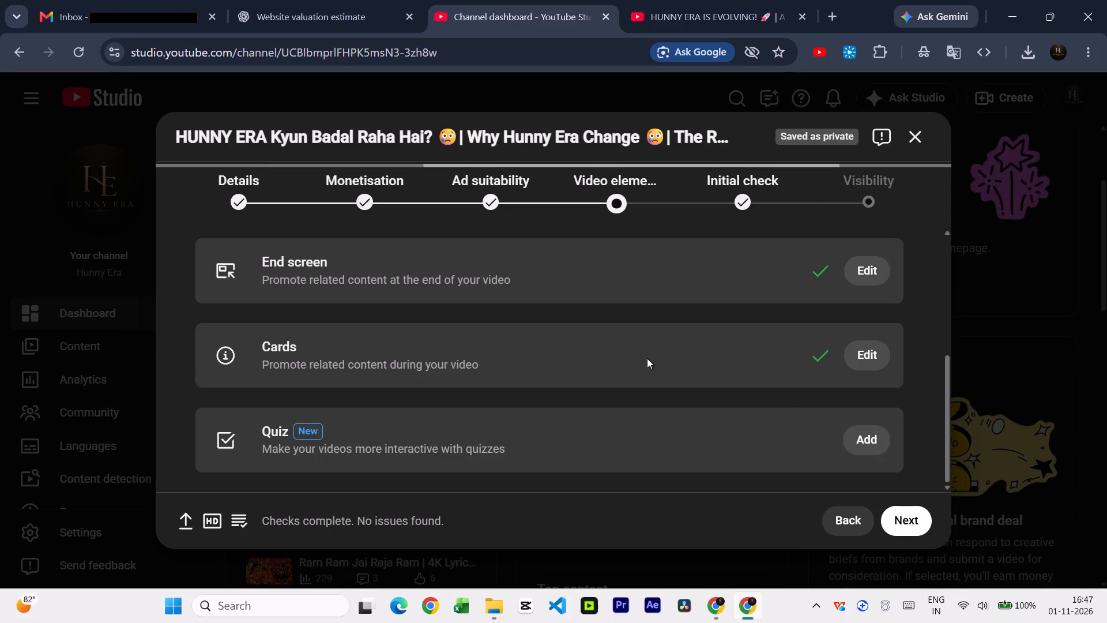
{"action": "scroll", "coordinate": [647, 361], "scroll_direction": "down", "scroll_amount": 1}
{"action": "scroll", "coordinate": [653, 367], "scroll_direction": "up", "scroll_amount": 1}
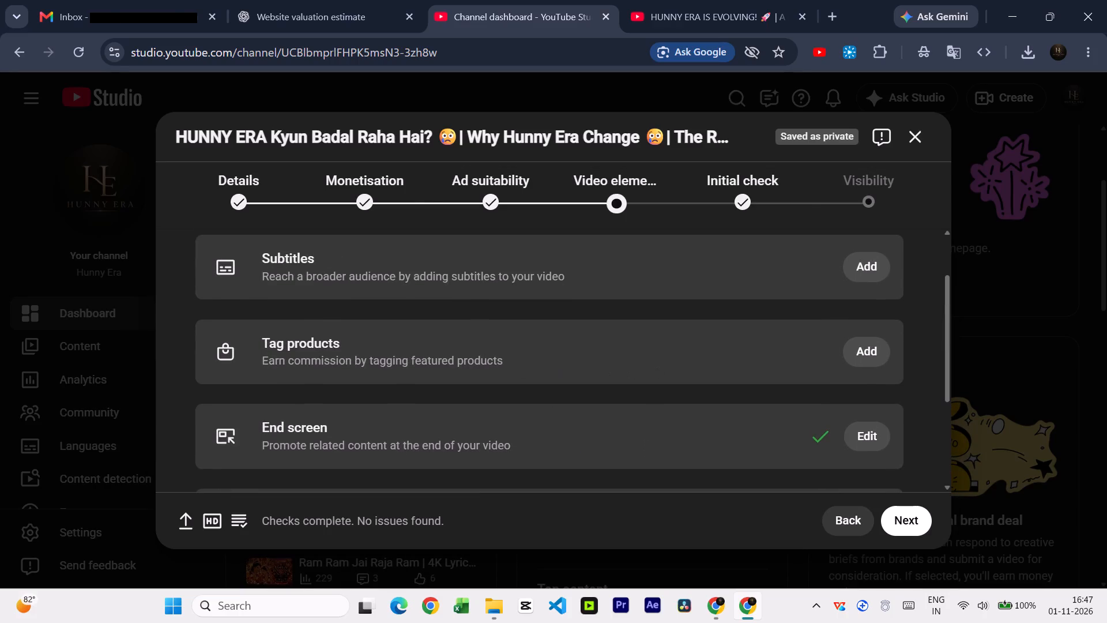
{"action": "left_click", "coordinate": [906, 519]}
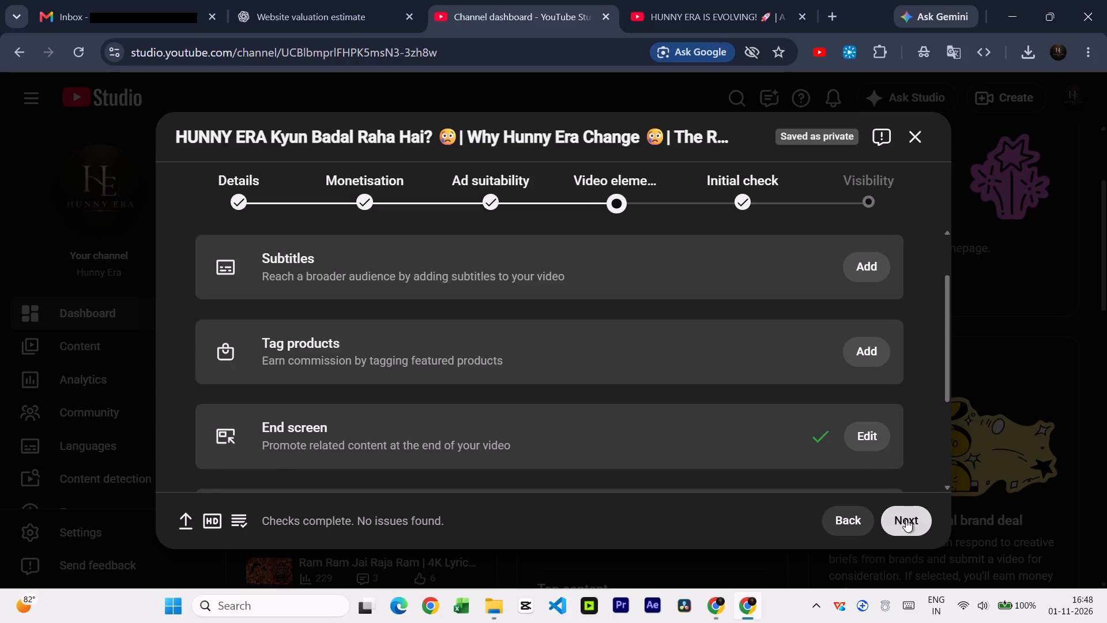
{"action": "scroll", "coordinate": [708, 439], "scroll_direction": "down", "scroll_amount": 1}
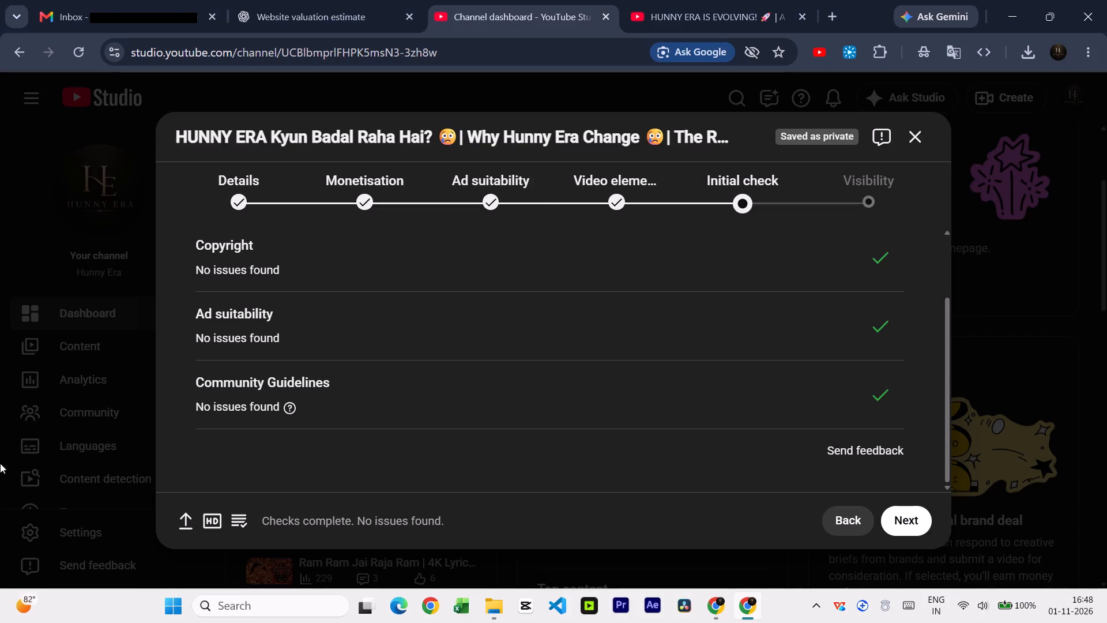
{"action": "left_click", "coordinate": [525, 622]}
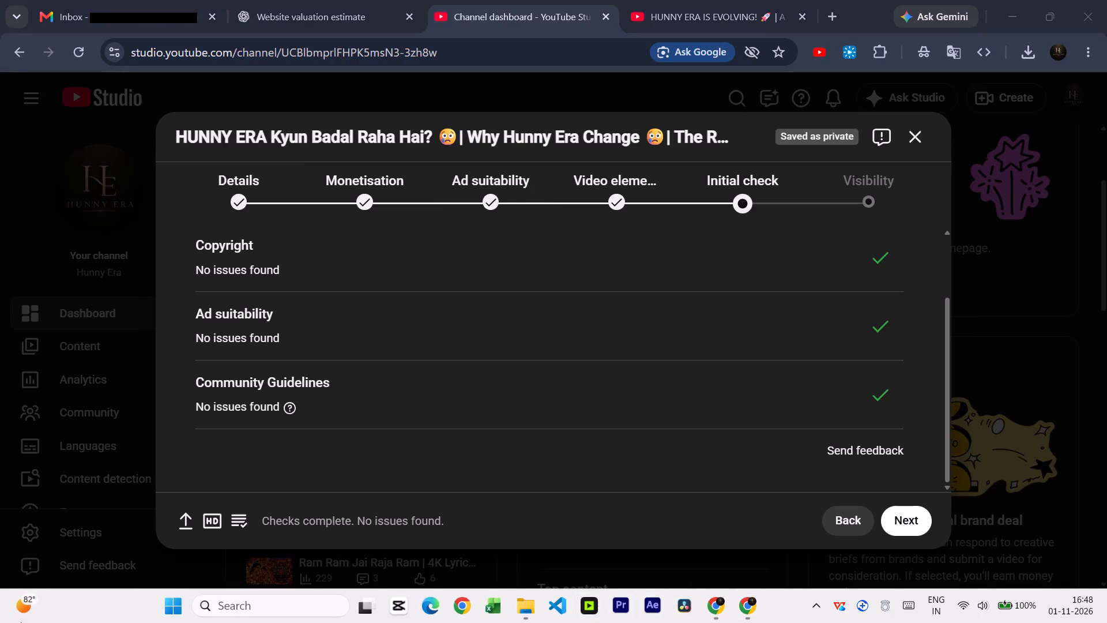
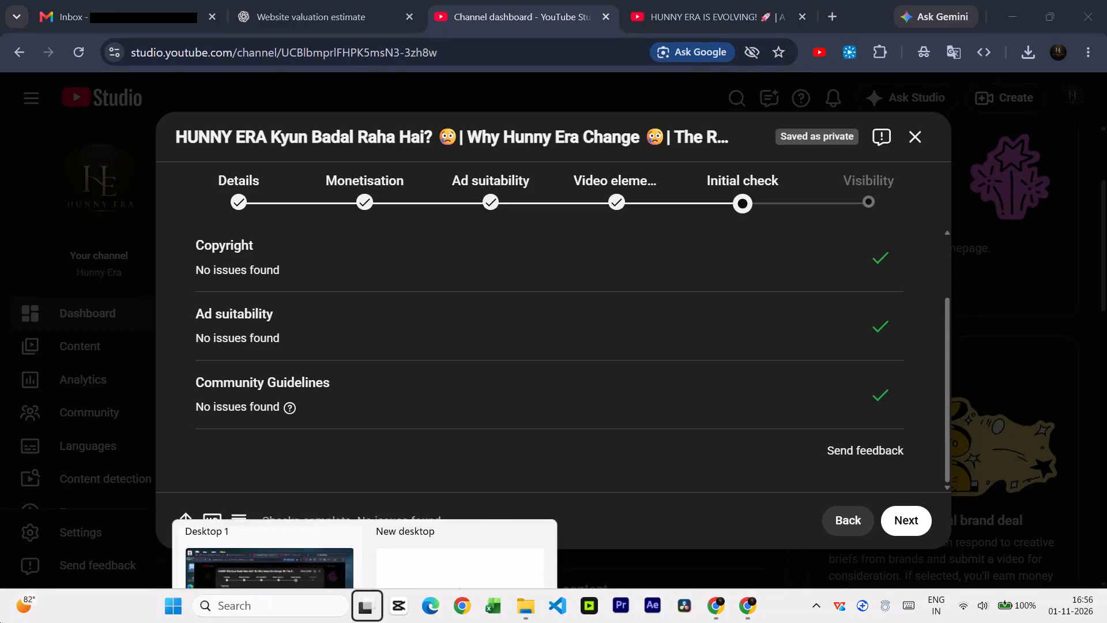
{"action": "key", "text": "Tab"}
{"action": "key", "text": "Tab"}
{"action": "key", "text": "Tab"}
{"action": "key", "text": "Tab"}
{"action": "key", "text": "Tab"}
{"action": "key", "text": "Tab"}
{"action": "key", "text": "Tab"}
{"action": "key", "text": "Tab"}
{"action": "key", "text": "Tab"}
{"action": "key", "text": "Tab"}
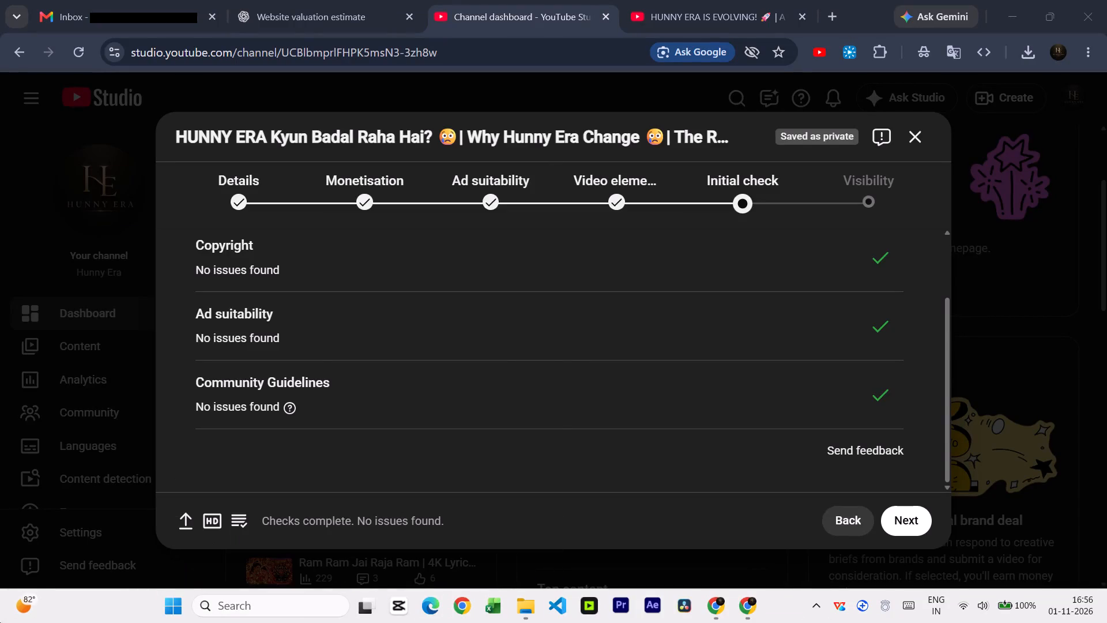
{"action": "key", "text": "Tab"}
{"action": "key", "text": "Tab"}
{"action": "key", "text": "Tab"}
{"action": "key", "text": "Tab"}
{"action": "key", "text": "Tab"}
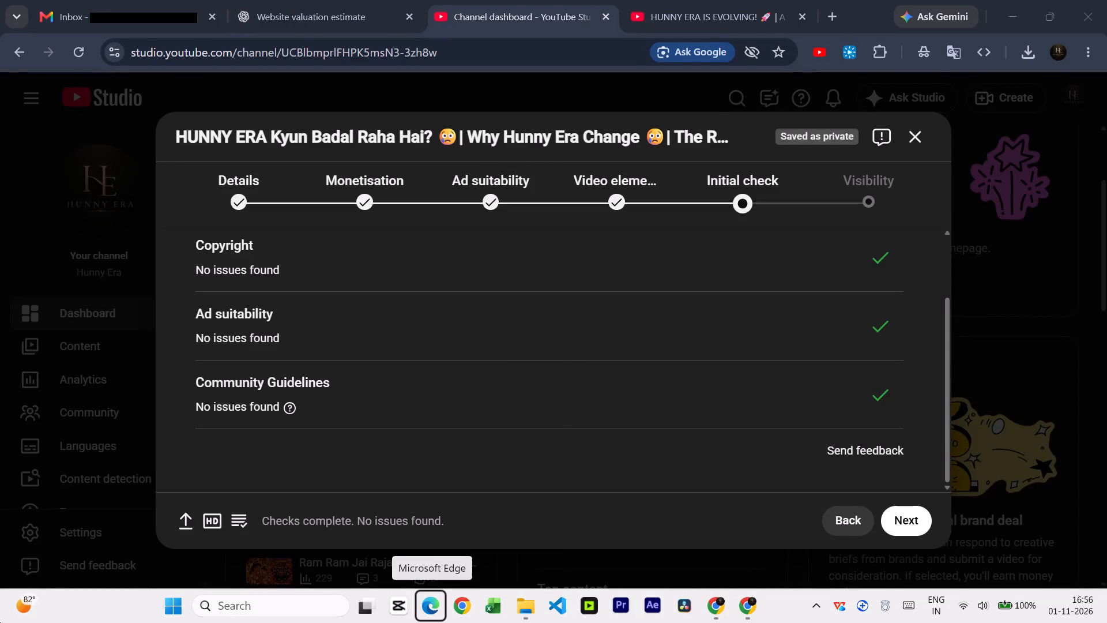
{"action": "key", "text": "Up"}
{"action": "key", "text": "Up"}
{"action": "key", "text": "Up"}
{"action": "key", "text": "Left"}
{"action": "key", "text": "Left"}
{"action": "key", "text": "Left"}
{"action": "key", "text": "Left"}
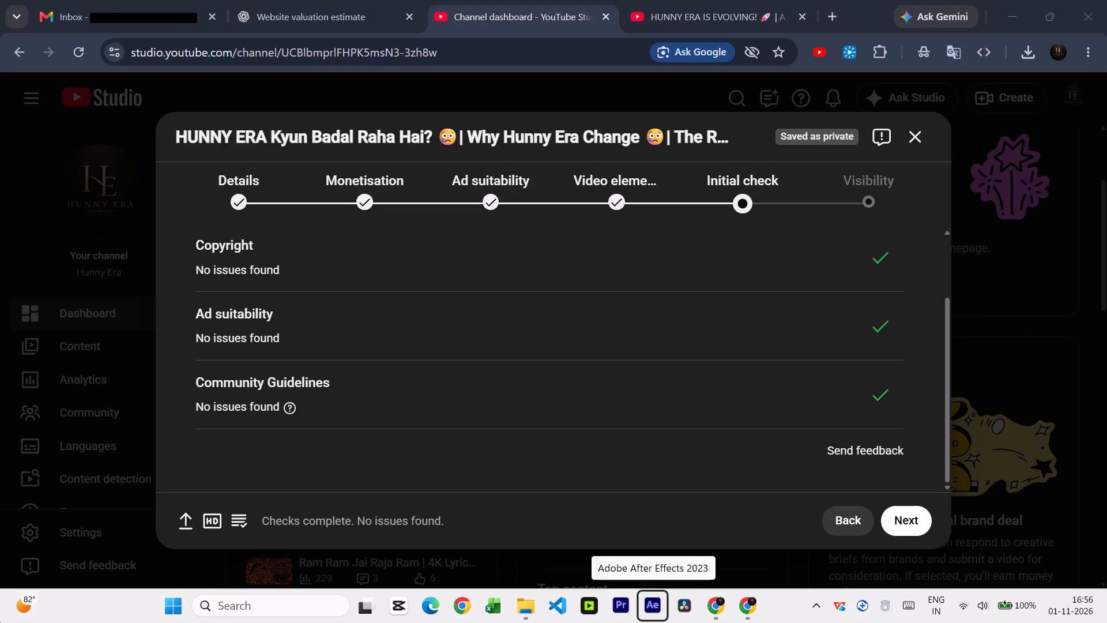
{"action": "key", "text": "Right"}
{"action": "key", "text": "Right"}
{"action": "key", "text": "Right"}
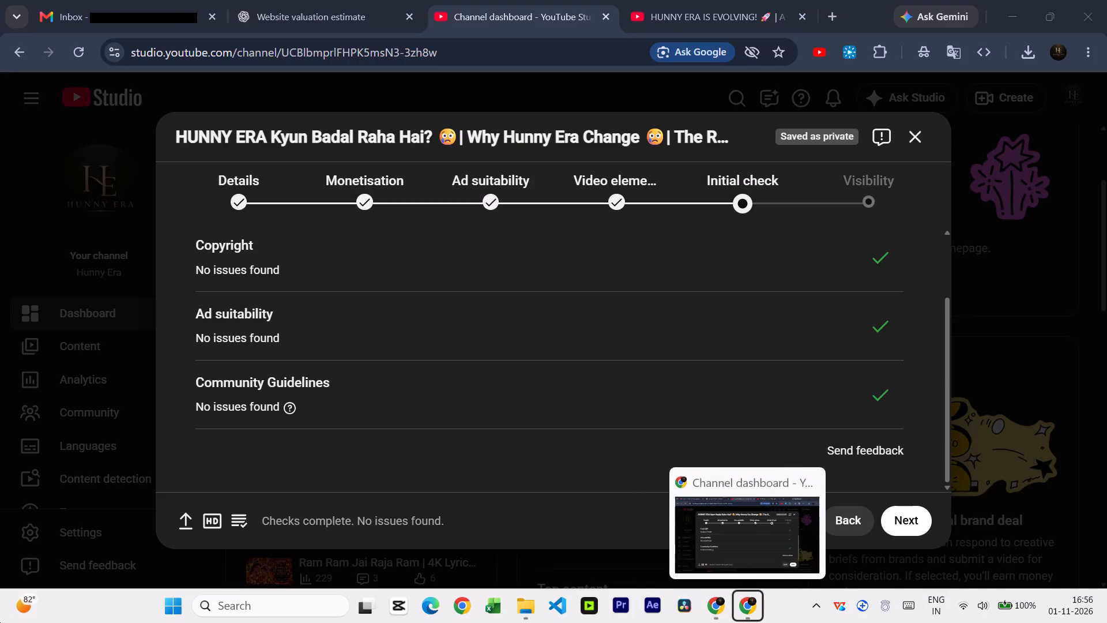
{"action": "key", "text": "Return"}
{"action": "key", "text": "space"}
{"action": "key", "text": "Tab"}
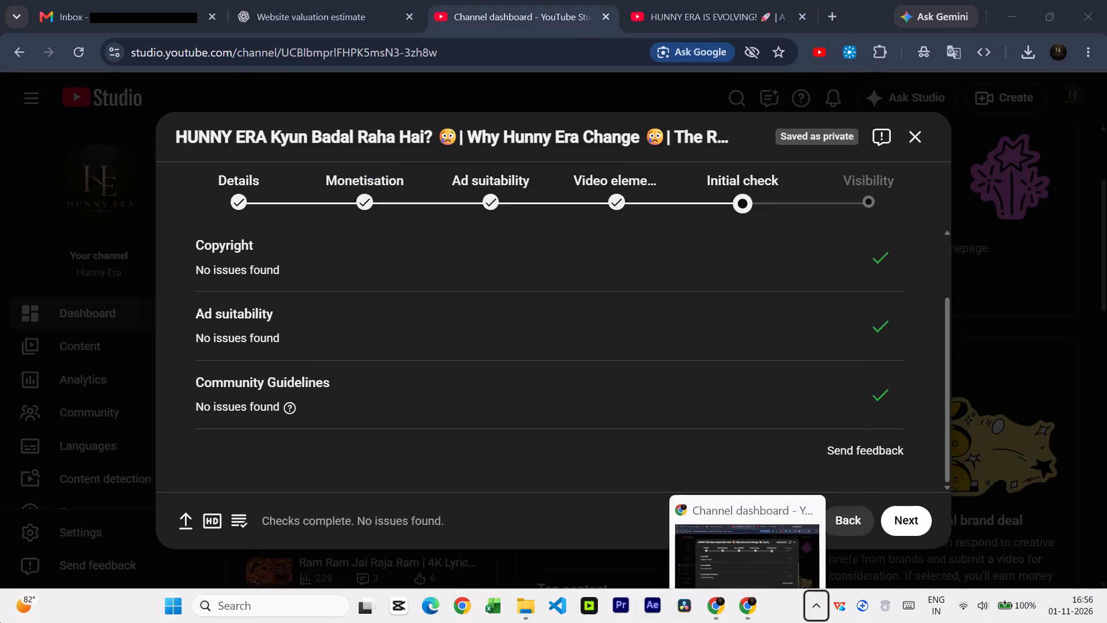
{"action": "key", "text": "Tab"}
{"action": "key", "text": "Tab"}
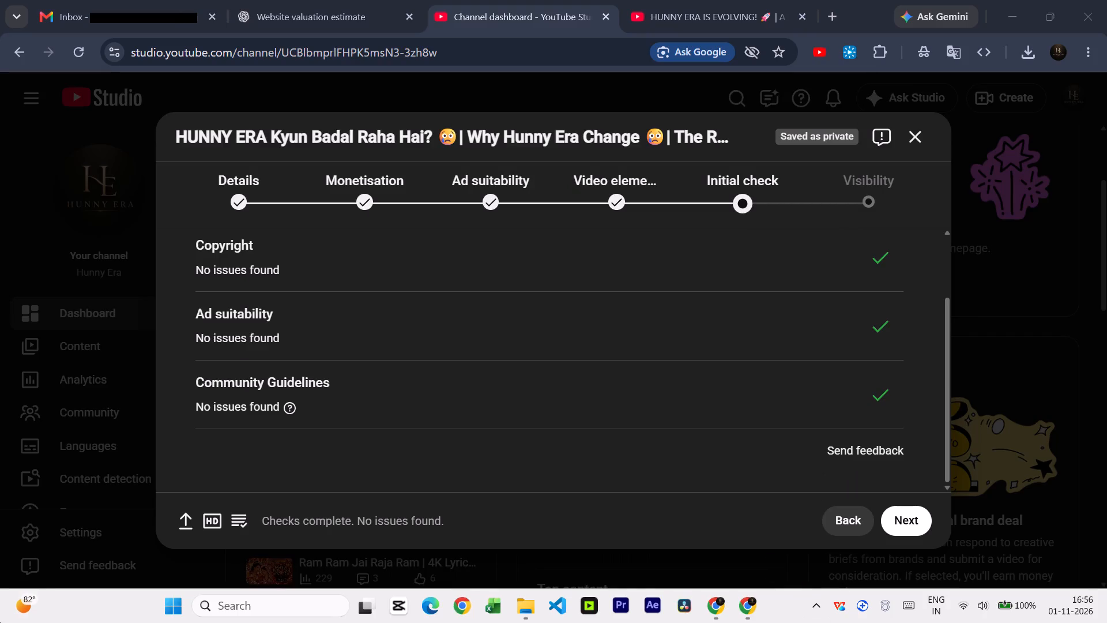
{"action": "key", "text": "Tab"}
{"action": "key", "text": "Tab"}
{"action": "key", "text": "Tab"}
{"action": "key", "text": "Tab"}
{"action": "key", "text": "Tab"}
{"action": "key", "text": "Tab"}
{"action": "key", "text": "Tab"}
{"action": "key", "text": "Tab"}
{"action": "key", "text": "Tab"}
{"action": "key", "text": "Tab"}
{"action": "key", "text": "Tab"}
Switch from the upload's initial check to the Claude window with the HUNNY ERA video production brief.
{"action": "key", "text": "alt+Tab"}
{"action": "key", "text": "alt+Tab"}
{"action": "key", "text": "alt+Tab"}
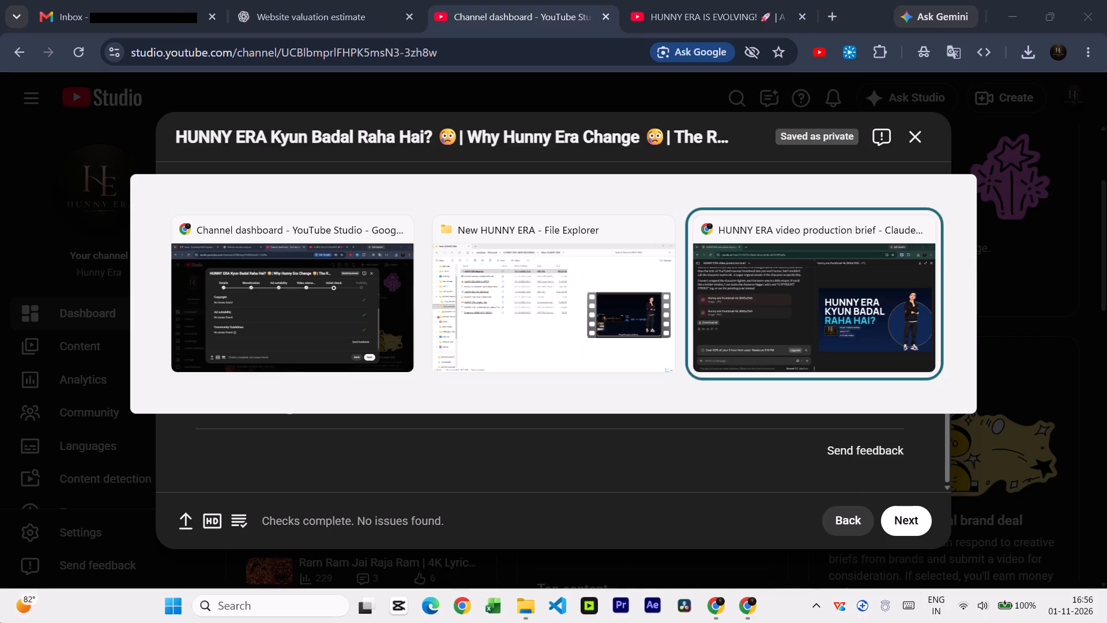
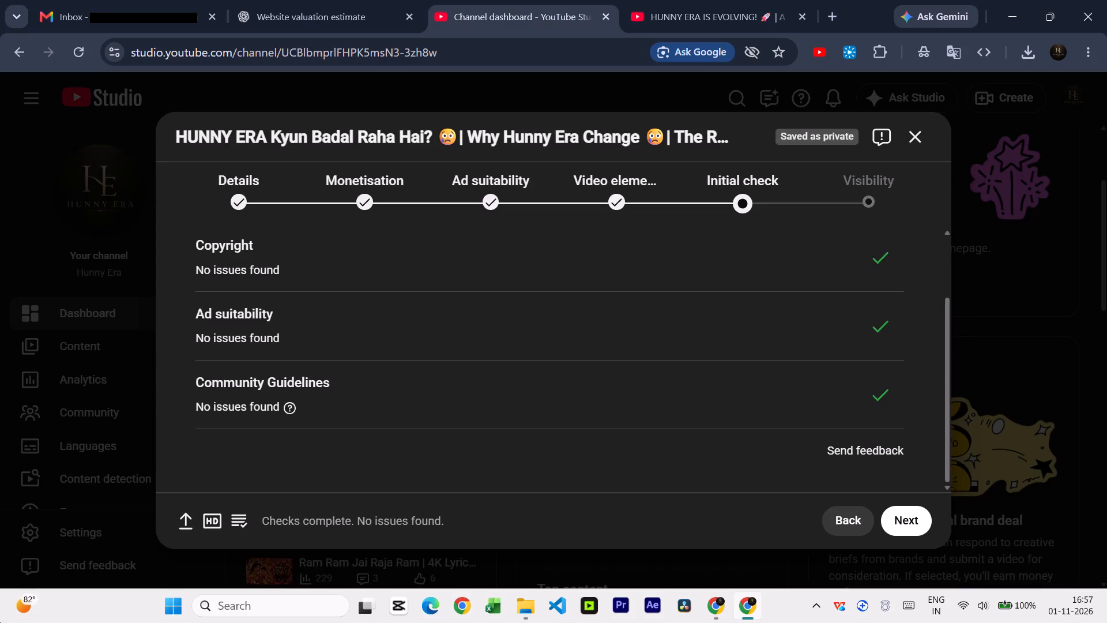
Advance the video upload from the initial check to the Visibility stage.
{"action": "key", "text": "Tab"}
{"action": "key", "text": "Tab"}
{"action": "key", "text": "Tab"}
{"action": "key", "text": "Tab"}
{"action": "key", "text": "Tab"}
{"action": "key", "text": "Tab"}
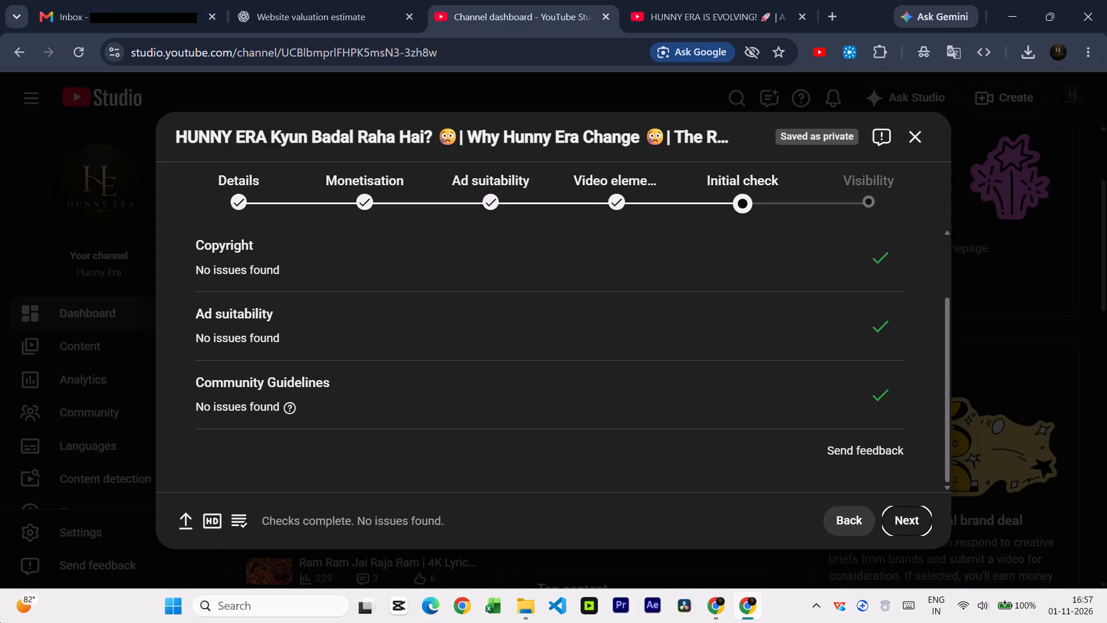
{"action": "key", "text": "Return"}
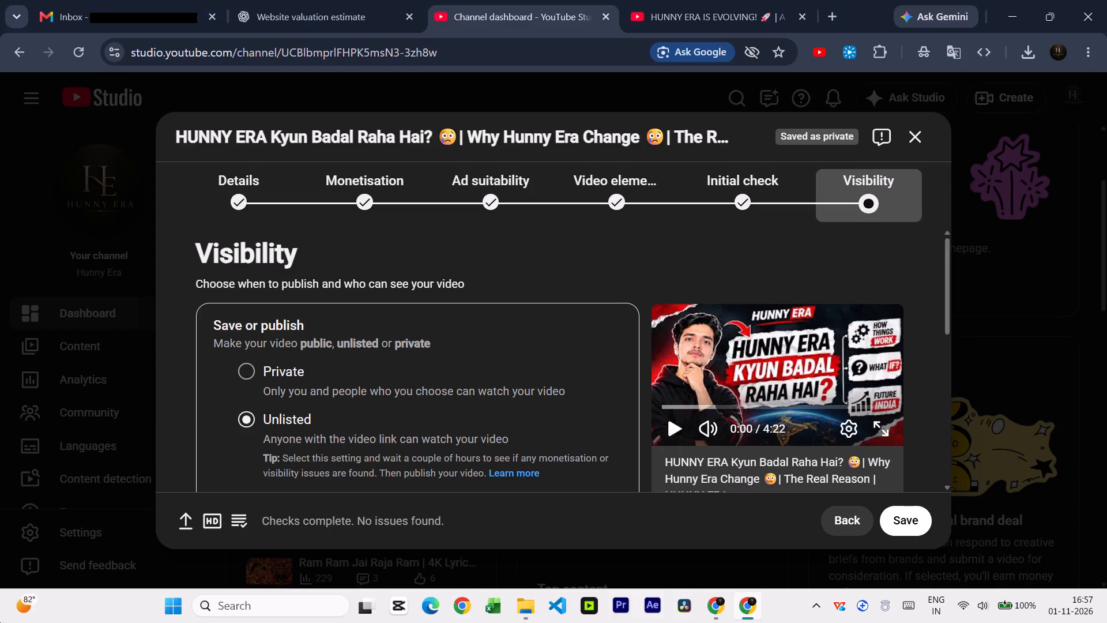
Go through the video's Save or publish options, from Unlisted on to Members only and Public.
{"action": "key", "text": "Down"}
{"action": "key", "text": "Tab"}
{"action": "key", "text": "Tab"}
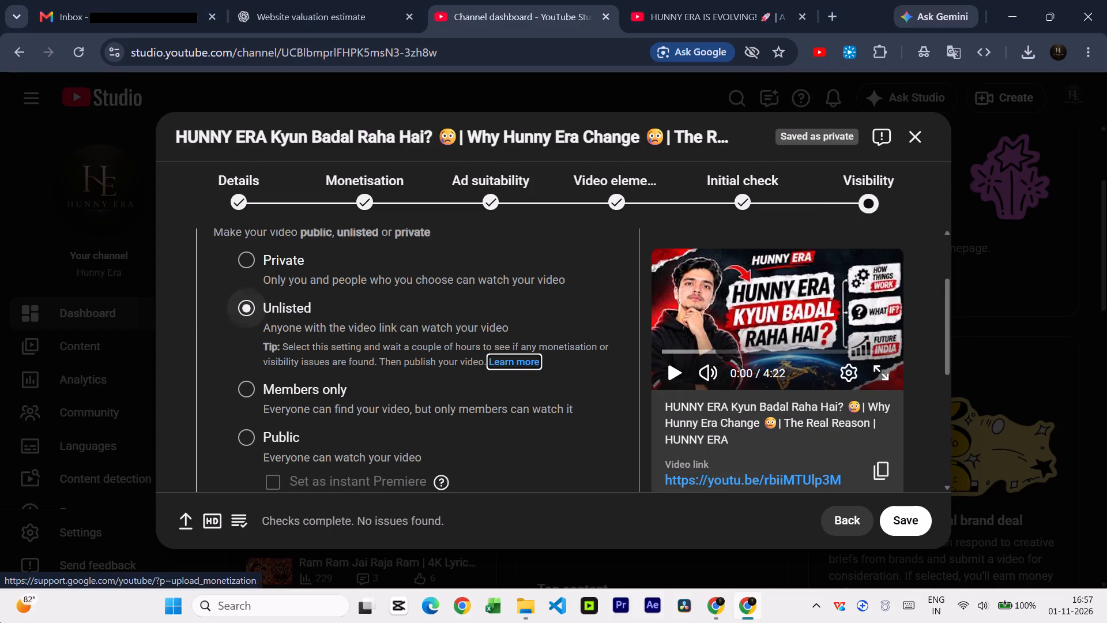
Set the video's visibility to Public, leaving the instant Premiere option off.
{"action": "key", "text": "Tab"}
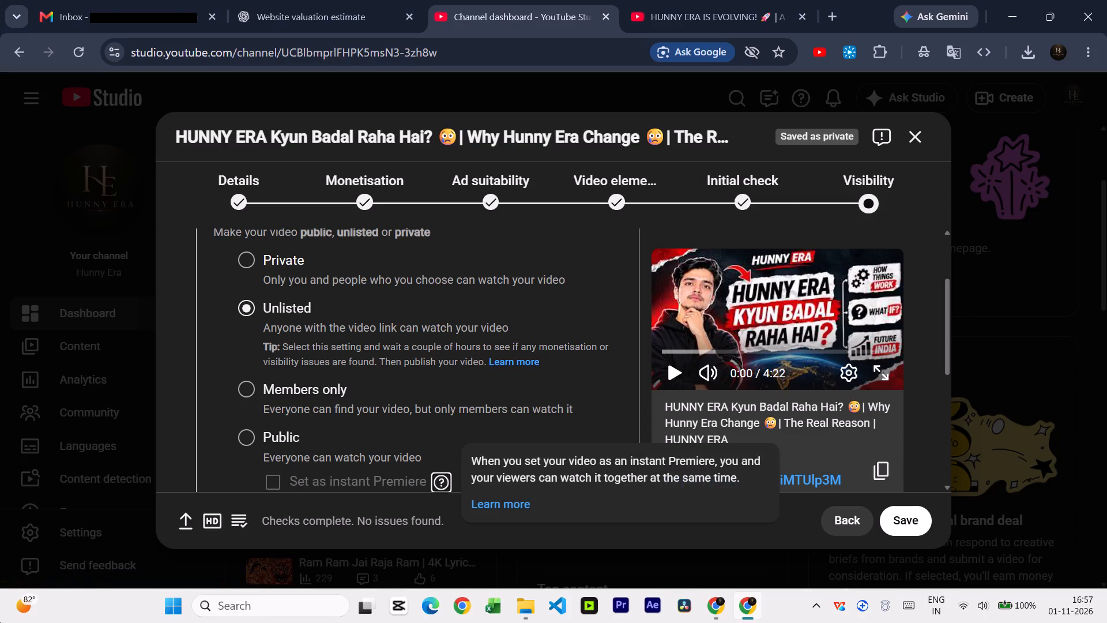
{"action": "key", "text": "Up"}
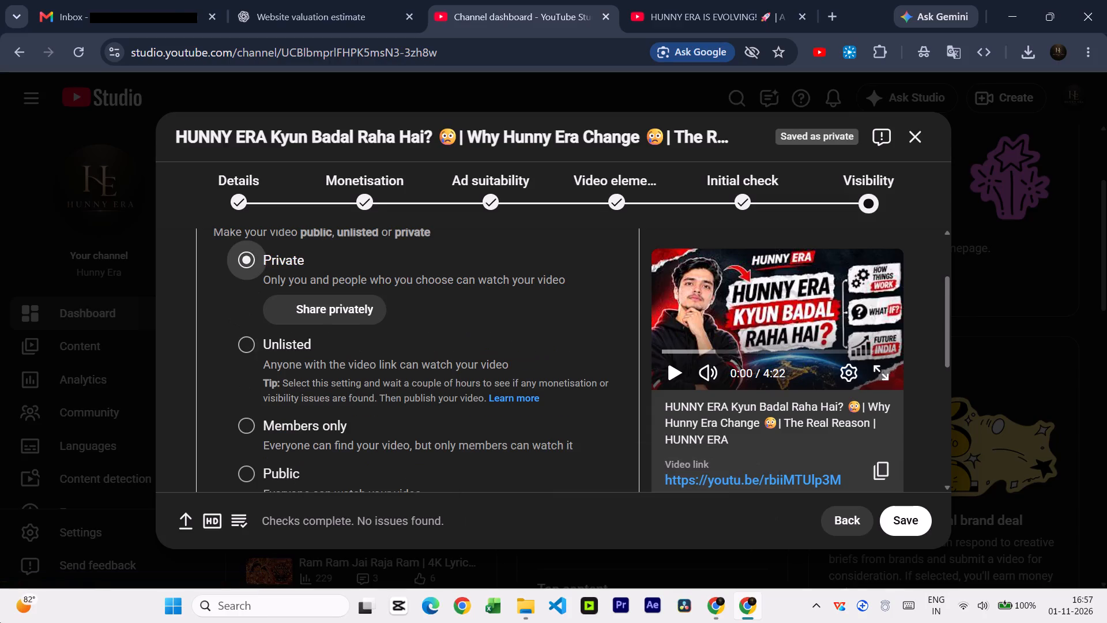
{"action": "key", "text": "Down"}
{"action": "key", "text": "Down"}
{"action": "key", "text": "Down"}
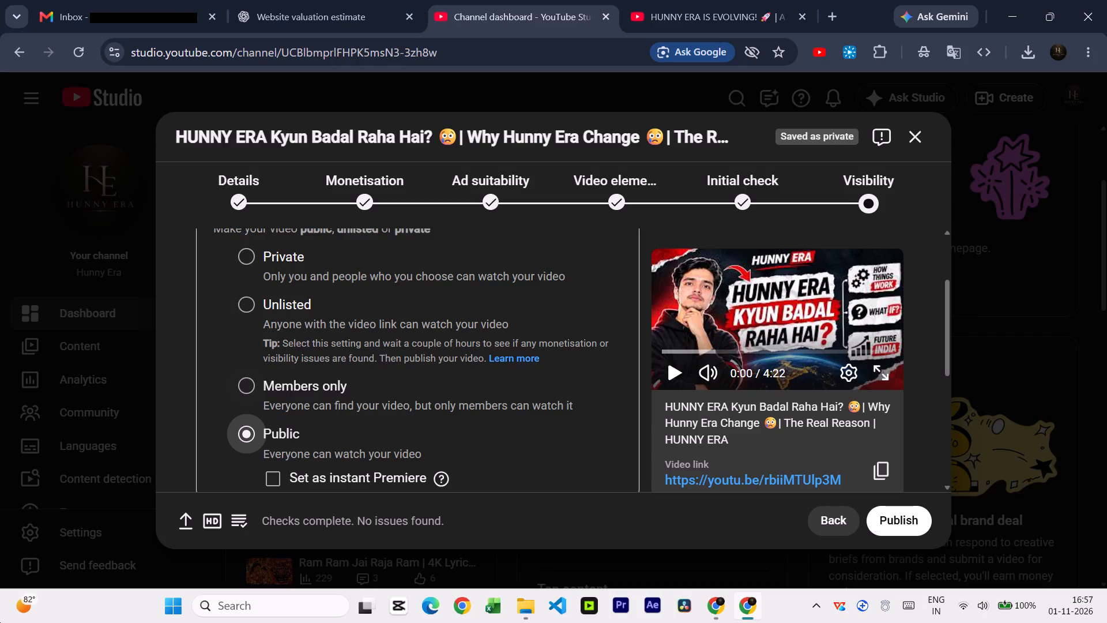
{"action": "key", "text": "Return"}
{"action": "key", "text": "Return"}
{"action": "key", "text": "Down"}
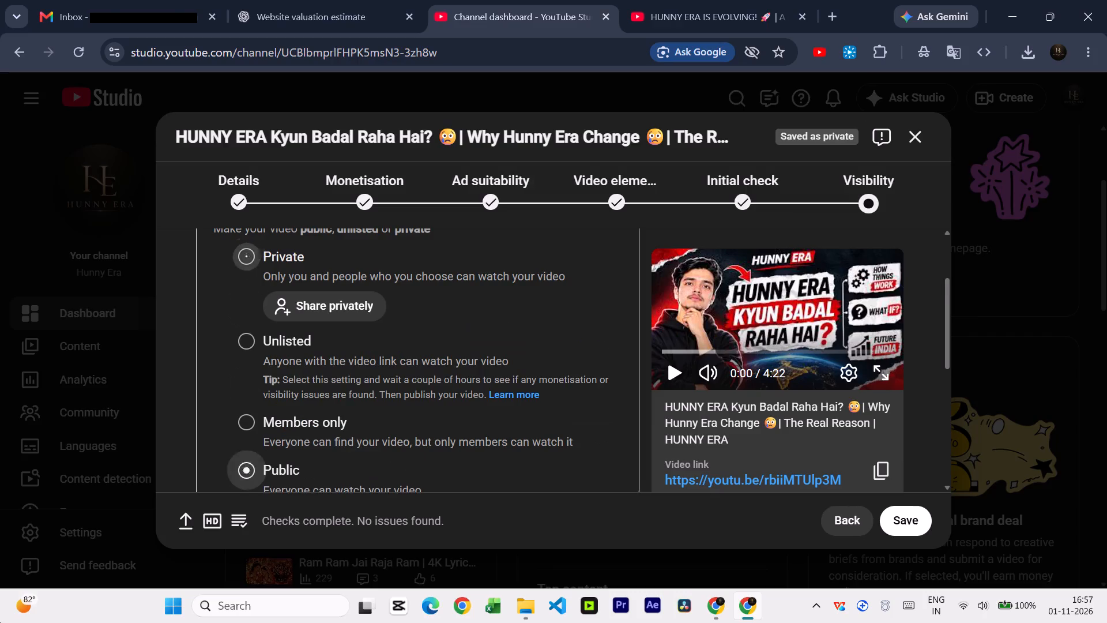
{"action": "key", "text": "Down"}
{"action": "key", "text": "Up"}
{"action": "key", "text": "Up"}
{"action": "key", "text": "Up"}
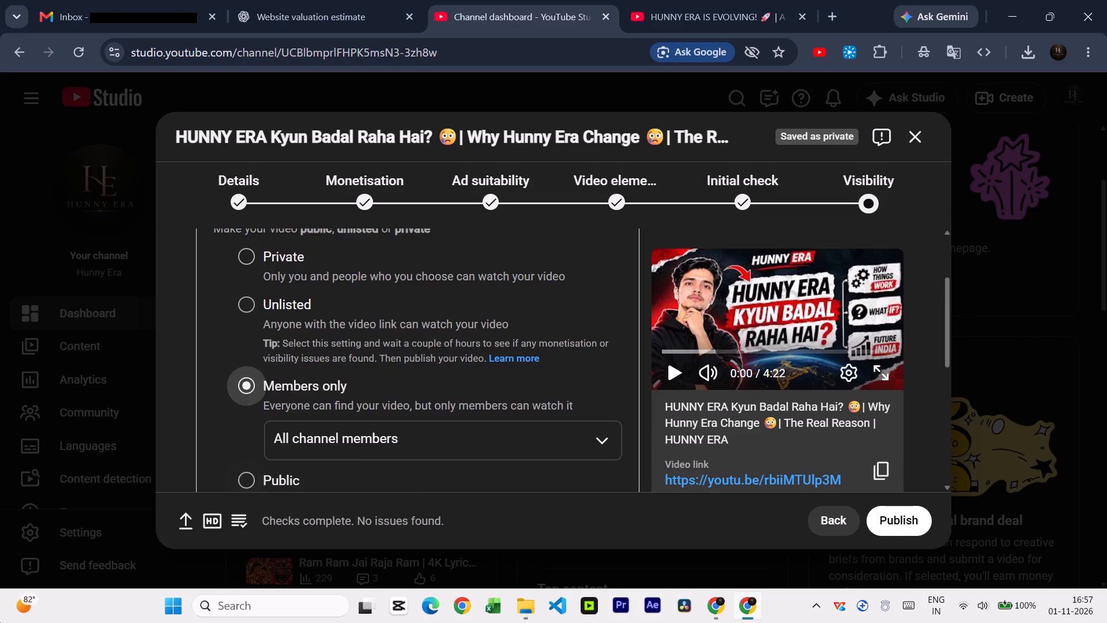
{"action": "key", "text": "Down"}
{"action": "key", "text": "Return"}
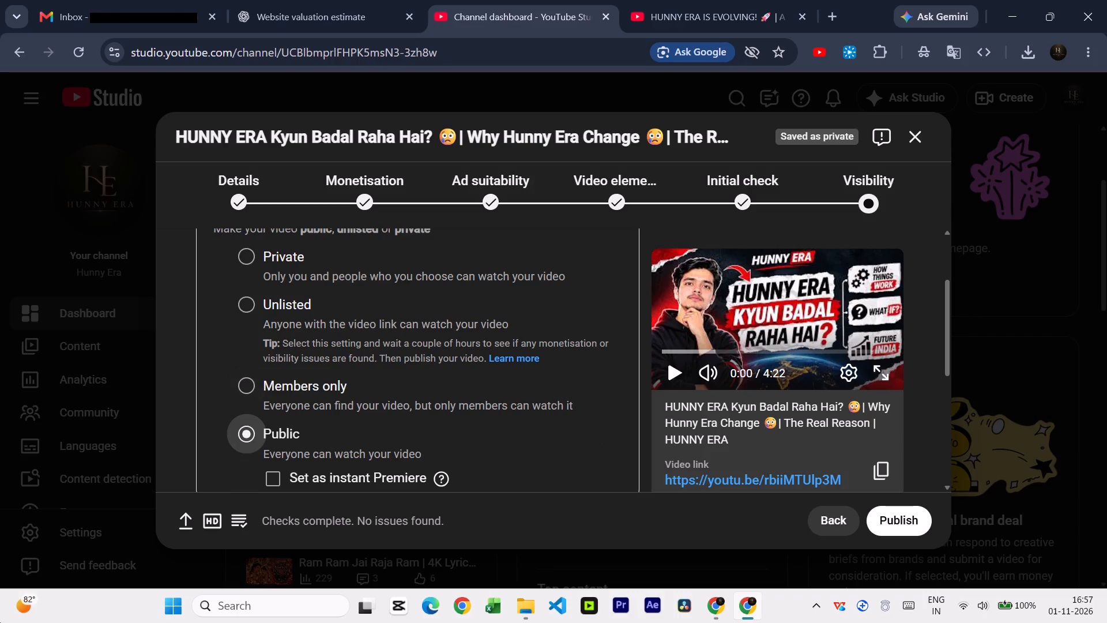
Publish the HUNNY ERA Kyun Badal Raha Hai? video.
{"action": "key", "text": "Tab"}
{"action": "key", "text": "Tab"}
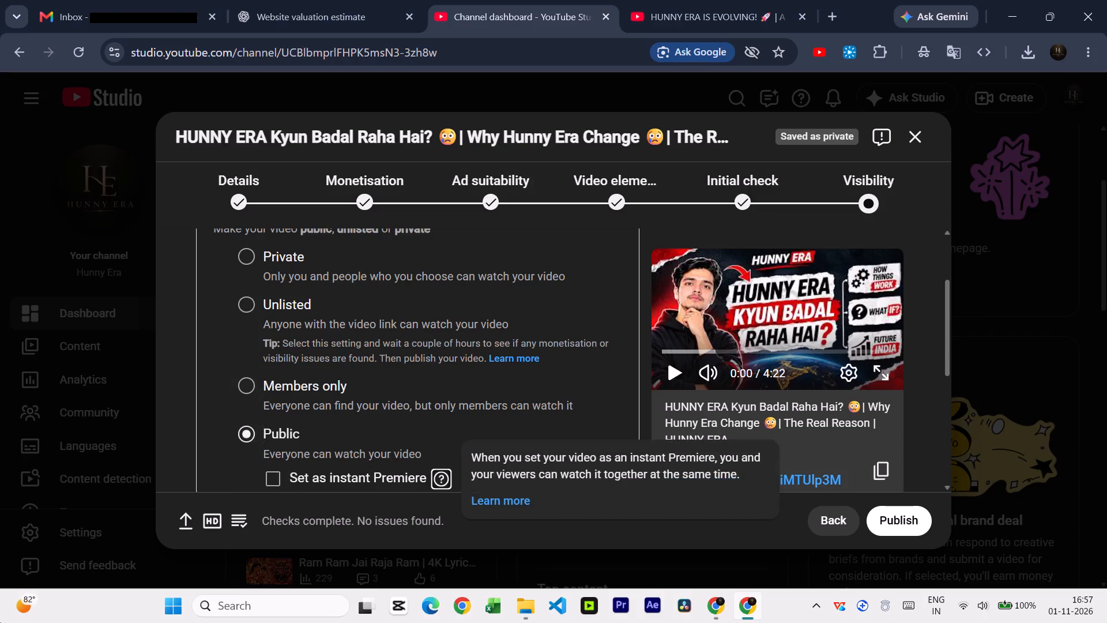
{"action": "key", "text": "Tab"}
{"action": "key", "text": "Tab"}
{"action": "key", "text": "Tab"}
{"action": "key", "text": "Tab"}
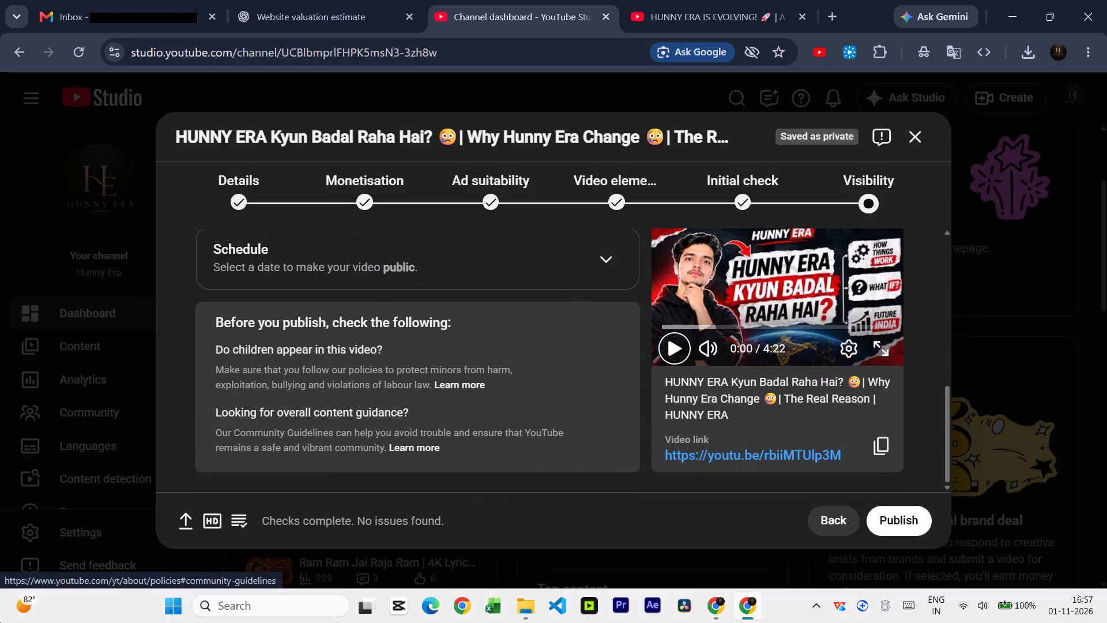
{"action": "key", "text": "Tab"}
{"action": "key", "text": "Tab"}
{"action": "key", "text": "Tab"}
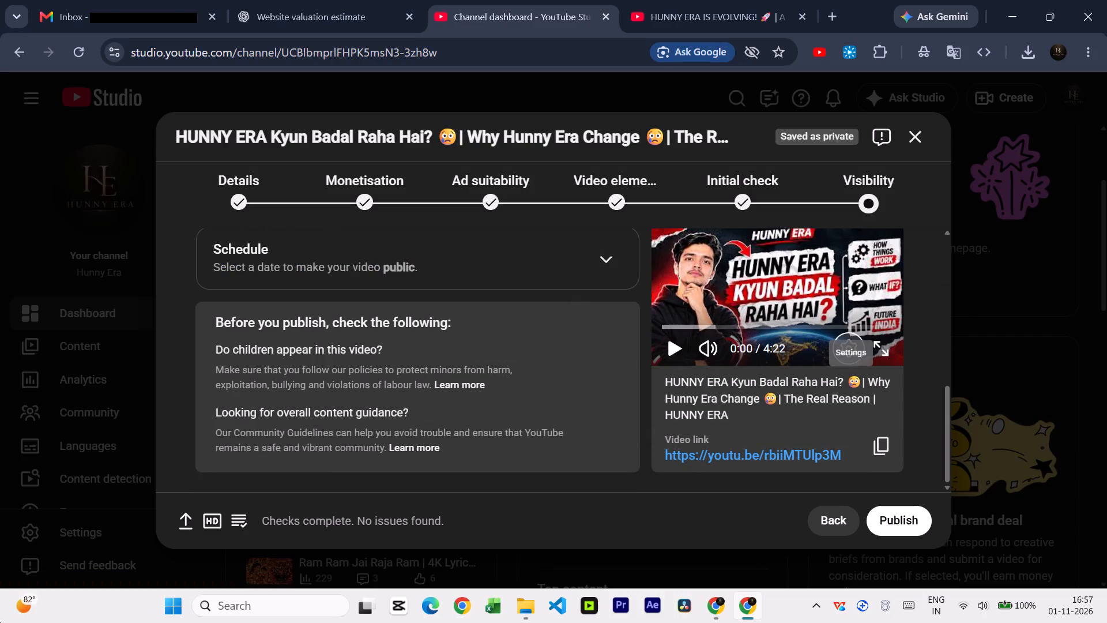
{"action": "key", "text": "Tab"}
{"action": "key", "text": "Tab"}
{"action": "key", "text": "Tab"}
{"action": "key", "text": "Tab"}
{"action": "key", "text": "Tab"}
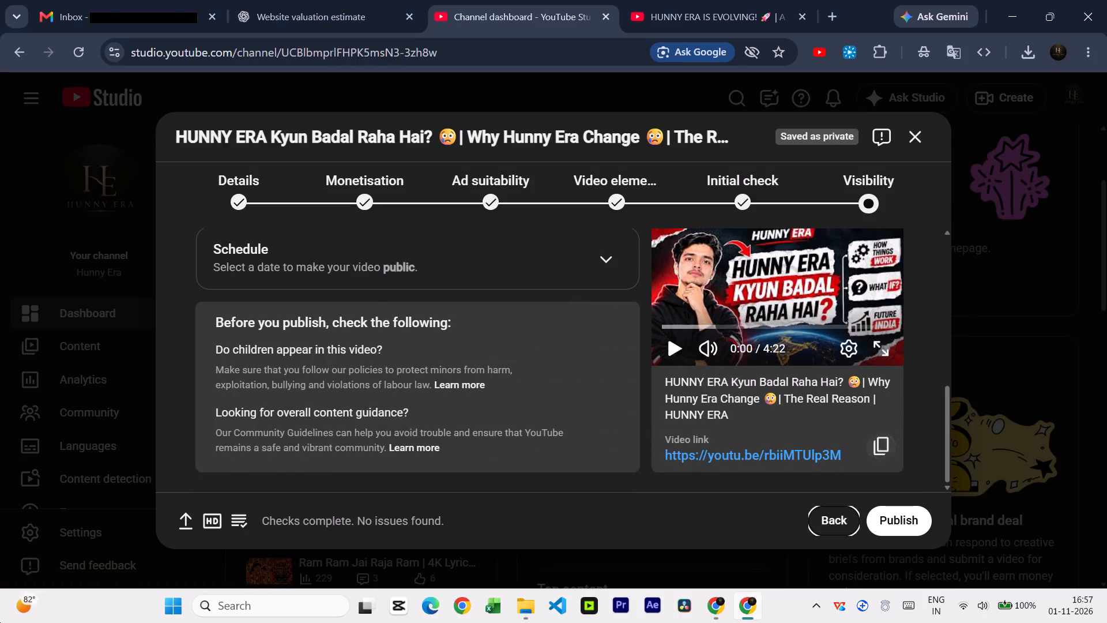
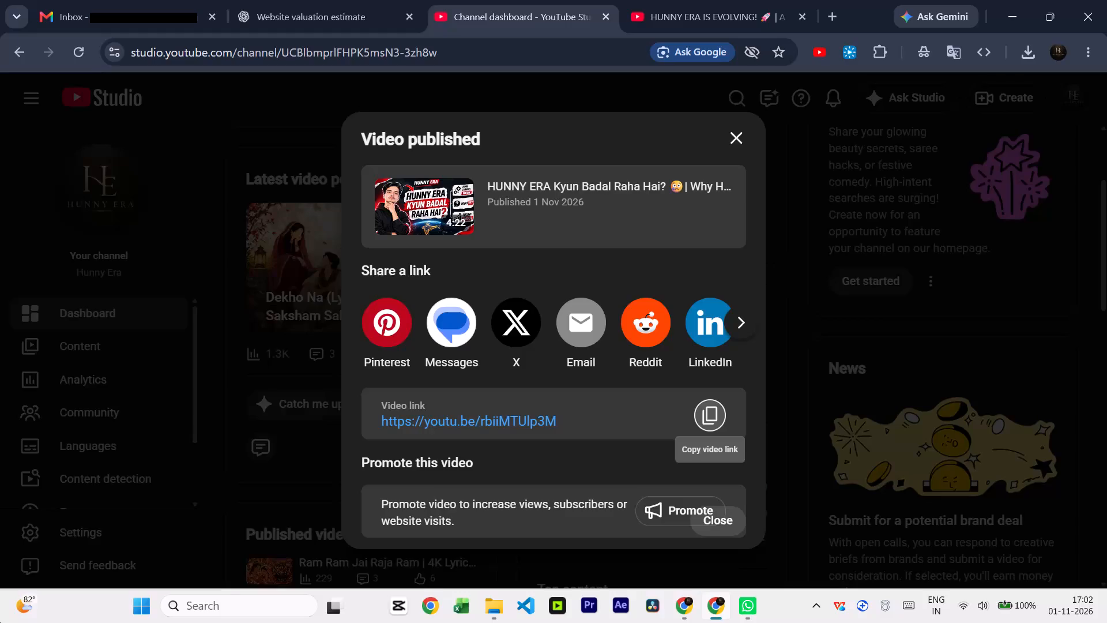
Close the Video published dialog without promoting the video.
{"action": "key", "text": "Tab"}
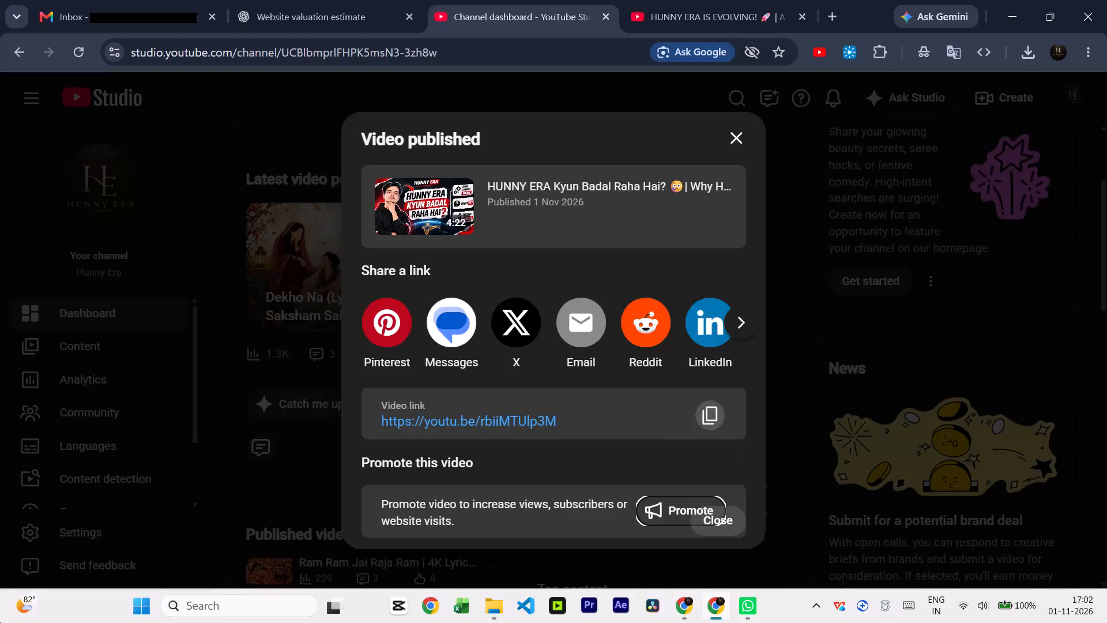
{"action": "key", "text": "Tab"}
{"action": "key", "text": "Return"}
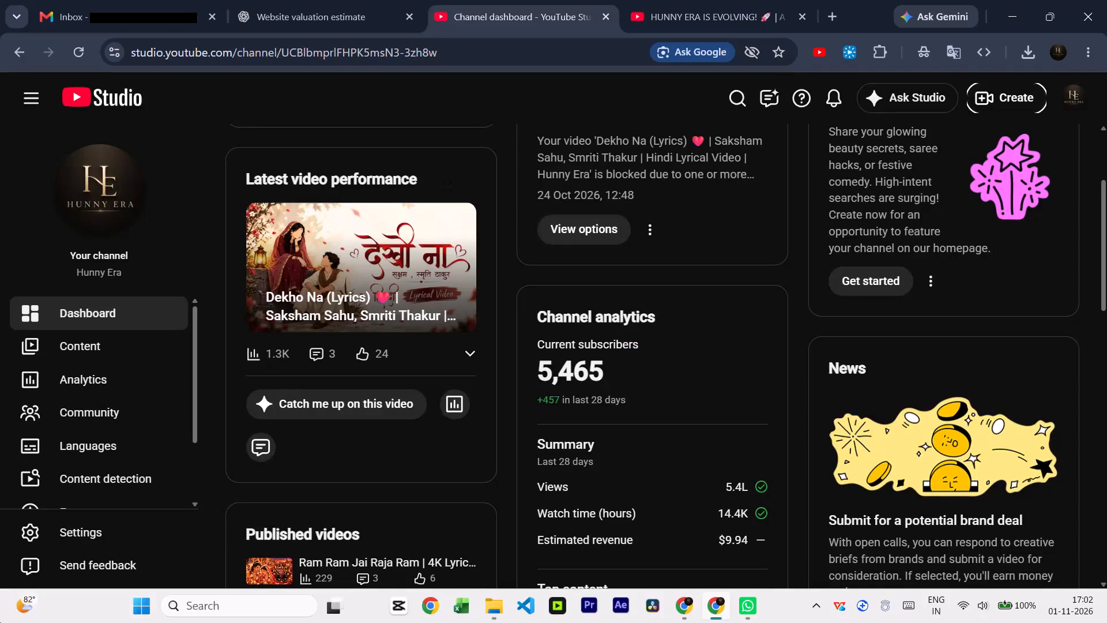
Switch to the browser tab showing the HUNNY ERA IS EVOLVING! community post.
{"action": "key", "text": "ctrl+Tab"}
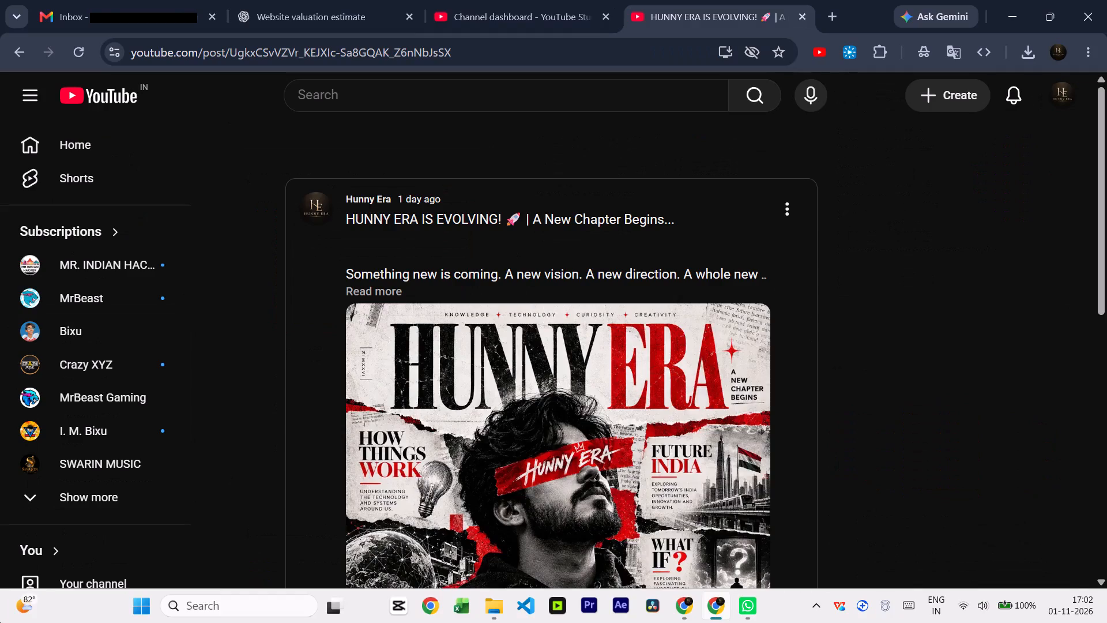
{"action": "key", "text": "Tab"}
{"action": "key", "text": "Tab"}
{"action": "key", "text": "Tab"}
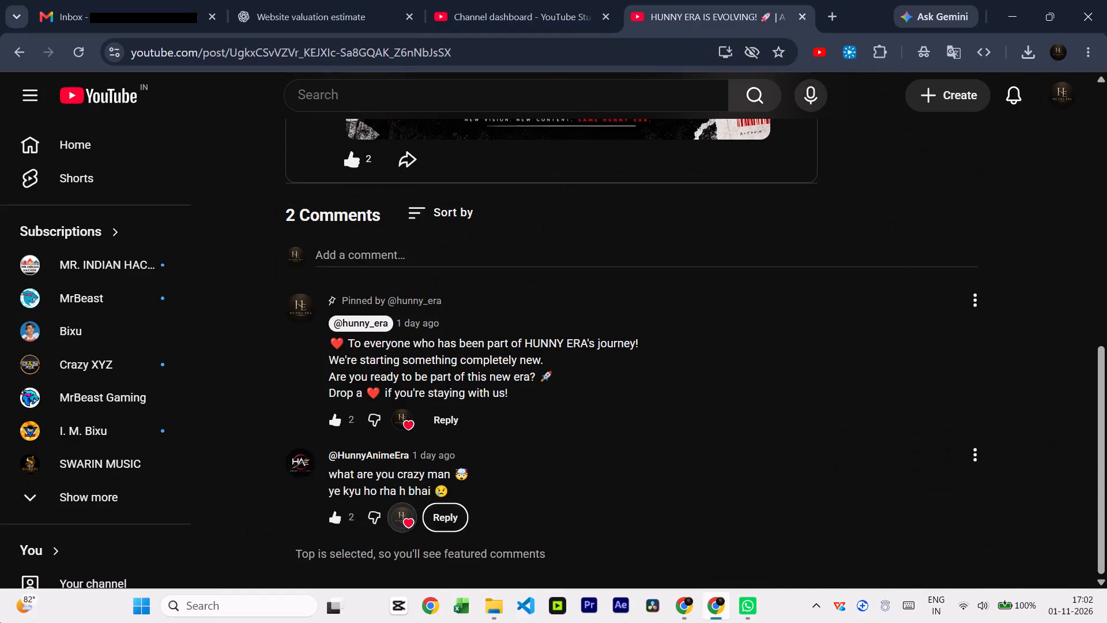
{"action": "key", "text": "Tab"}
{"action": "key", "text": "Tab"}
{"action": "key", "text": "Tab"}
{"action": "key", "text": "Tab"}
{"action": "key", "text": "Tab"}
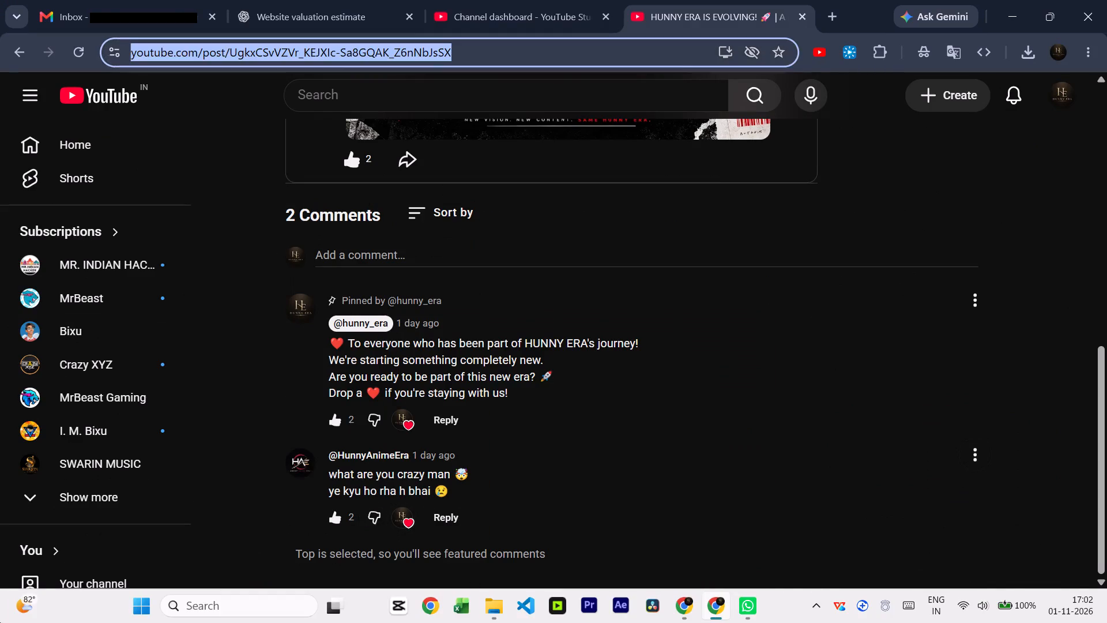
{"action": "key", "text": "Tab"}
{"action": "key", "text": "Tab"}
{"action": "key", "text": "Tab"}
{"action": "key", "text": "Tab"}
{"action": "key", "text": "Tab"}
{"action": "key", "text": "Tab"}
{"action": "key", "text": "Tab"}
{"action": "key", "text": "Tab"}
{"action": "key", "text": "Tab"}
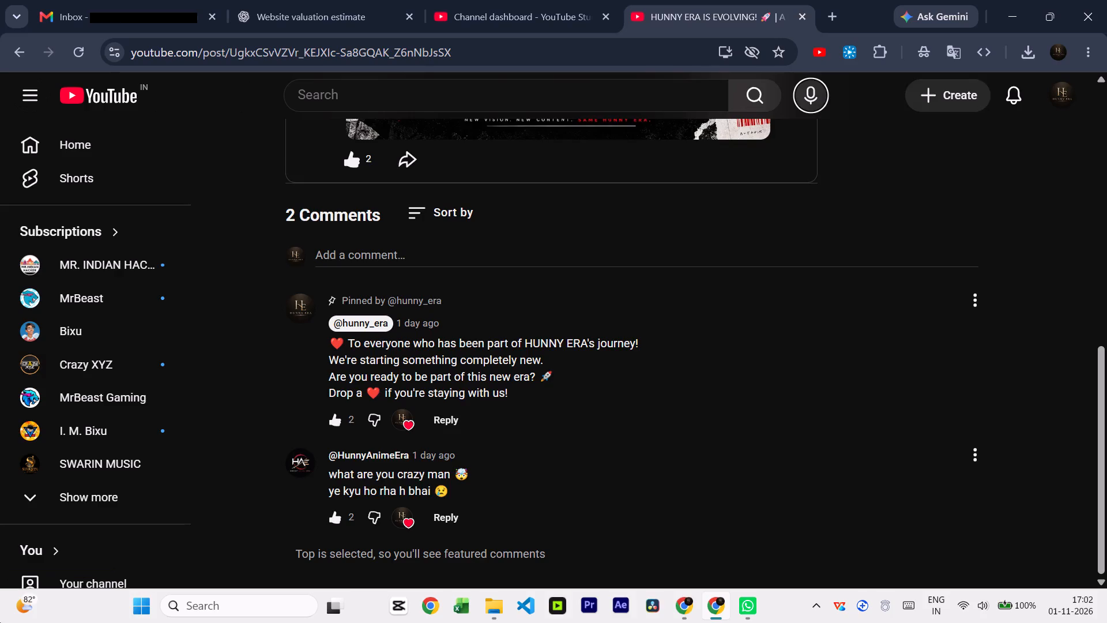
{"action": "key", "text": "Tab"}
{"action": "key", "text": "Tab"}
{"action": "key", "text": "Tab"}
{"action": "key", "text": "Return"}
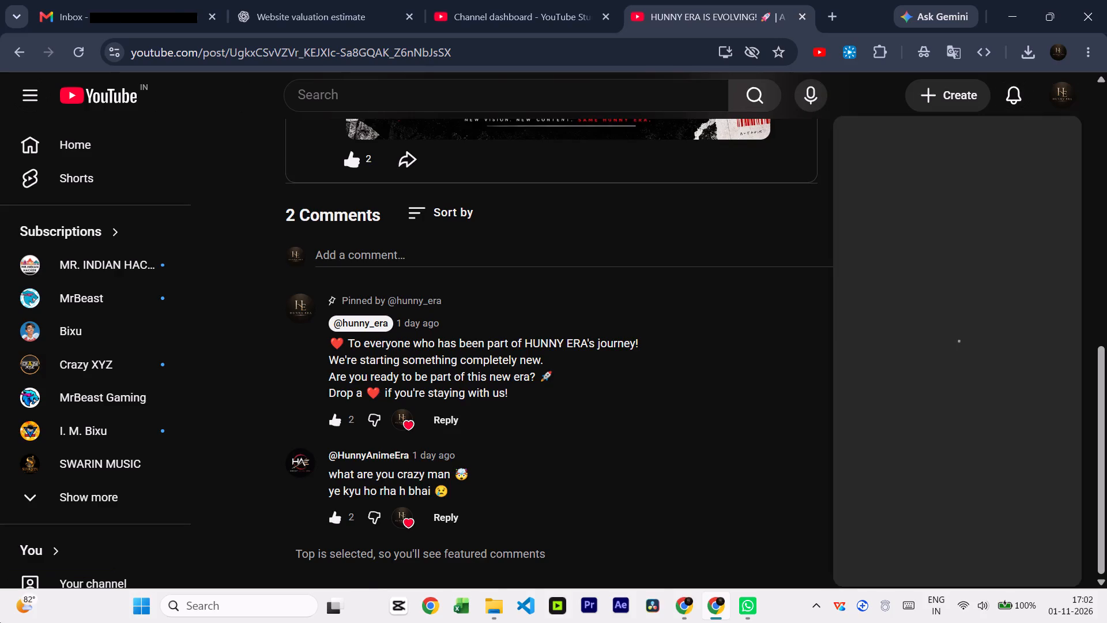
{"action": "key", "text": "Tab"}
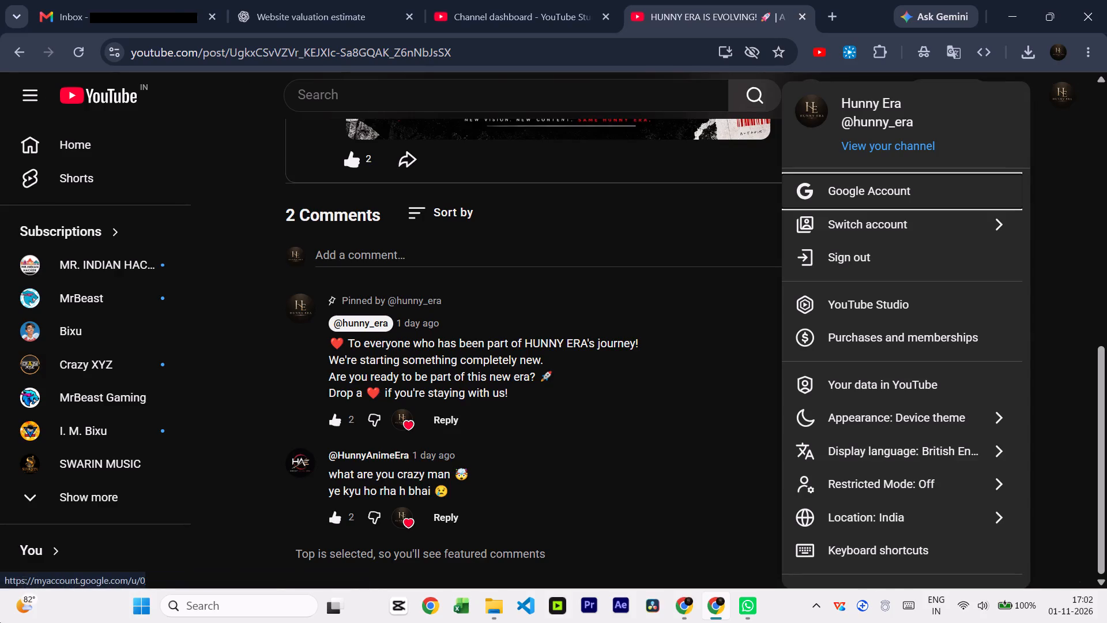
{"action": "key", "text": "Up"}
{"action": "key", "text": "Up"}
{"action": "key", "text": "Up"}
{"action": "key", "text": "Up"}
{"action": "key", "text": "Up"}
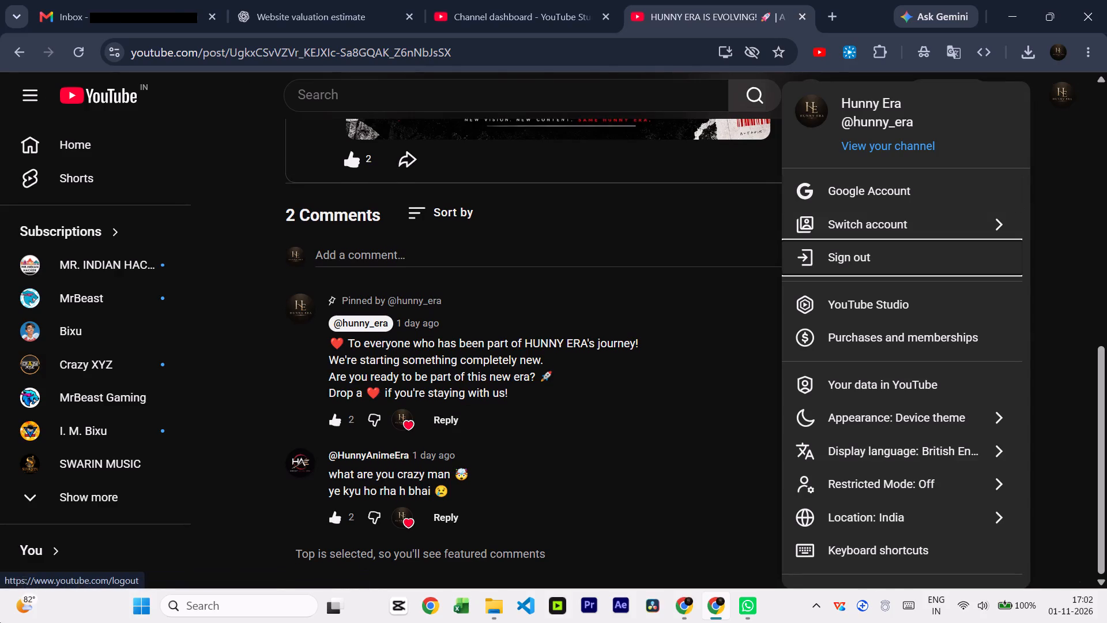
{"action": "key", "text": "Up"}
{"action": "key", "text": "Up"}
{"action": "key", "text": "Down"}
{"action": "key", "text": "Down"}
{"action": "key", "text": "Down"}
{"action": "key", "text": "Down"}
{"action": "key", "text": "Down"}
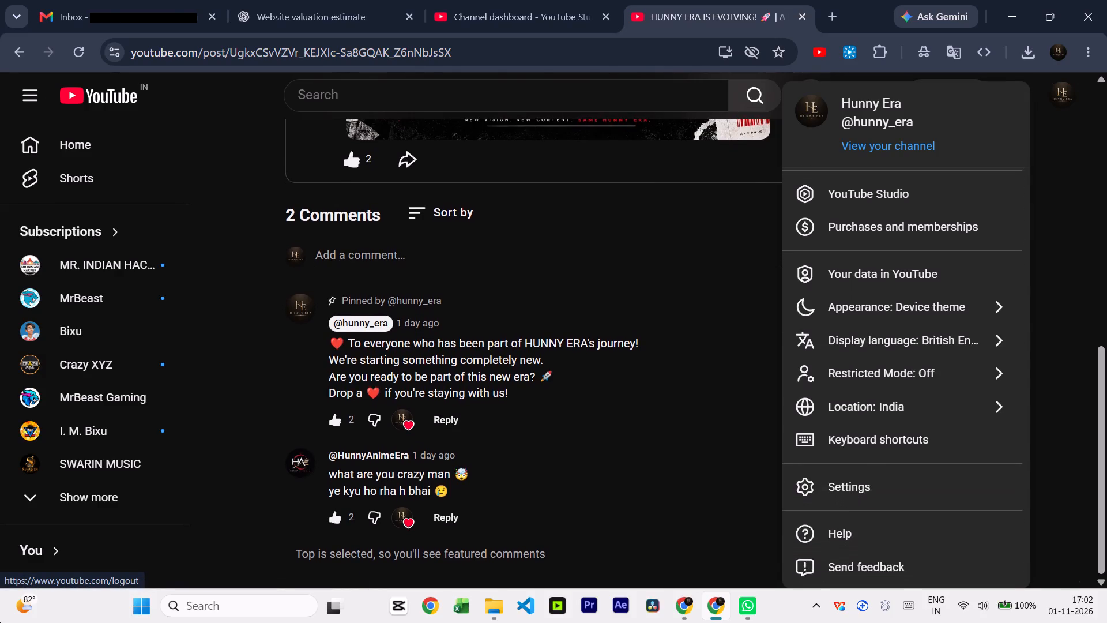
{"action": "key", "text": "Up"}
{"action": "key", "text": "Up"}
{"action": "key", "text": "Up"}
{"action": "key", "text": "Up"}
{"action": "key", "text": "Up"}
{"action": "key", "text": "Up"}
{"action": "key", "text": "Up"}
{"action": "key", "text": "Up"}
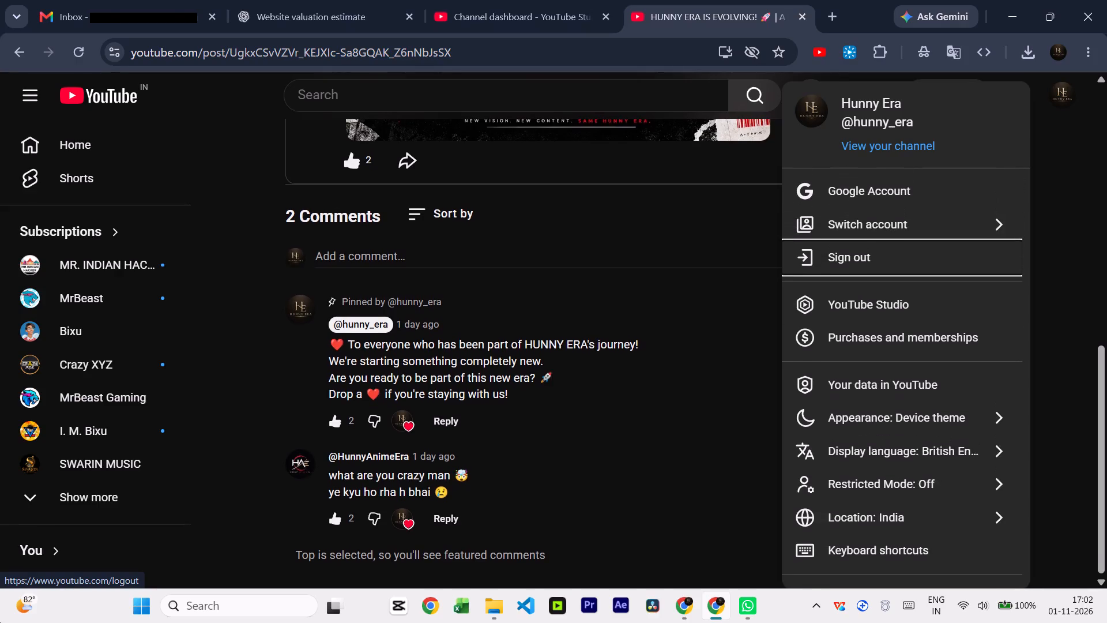
Open your own Hunny Era channel page on YouTube.
{"action": "key", "text": "Tab"}
{"action": "key", "text": "Tab"}
{"action": "key", "text": "Tab"}
{"action": "key", "text": "Tab"}
{"action": "key", "text": "Tab"}
{"action": "key", "text": "Tab"}
{"action": "key", "text": "Tab"}
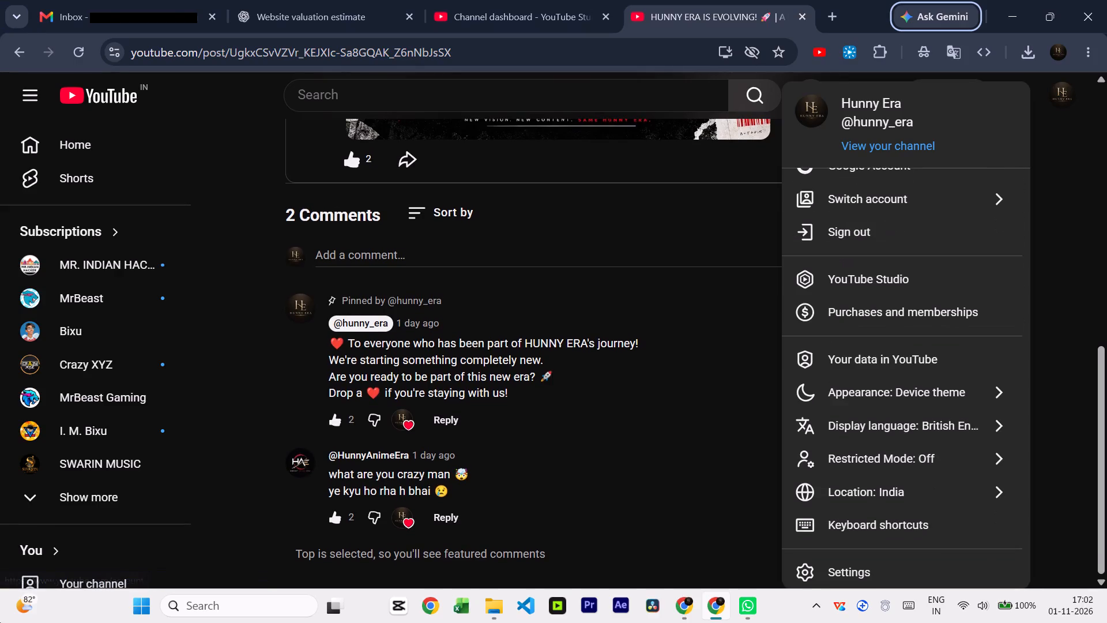
{"action": "key", "text": "Tab"}
{"action": "key", "text": "Tab"}
{"action": "key", "text": "Tab"}
{"action": "key", "text": "Tab"}
{"action": "key", "text": "Tab"}
{"action": "key", "text": "Tab"}
{"action": "key", "text": "Tab"}
{"action": "key", "text": "Tab"}
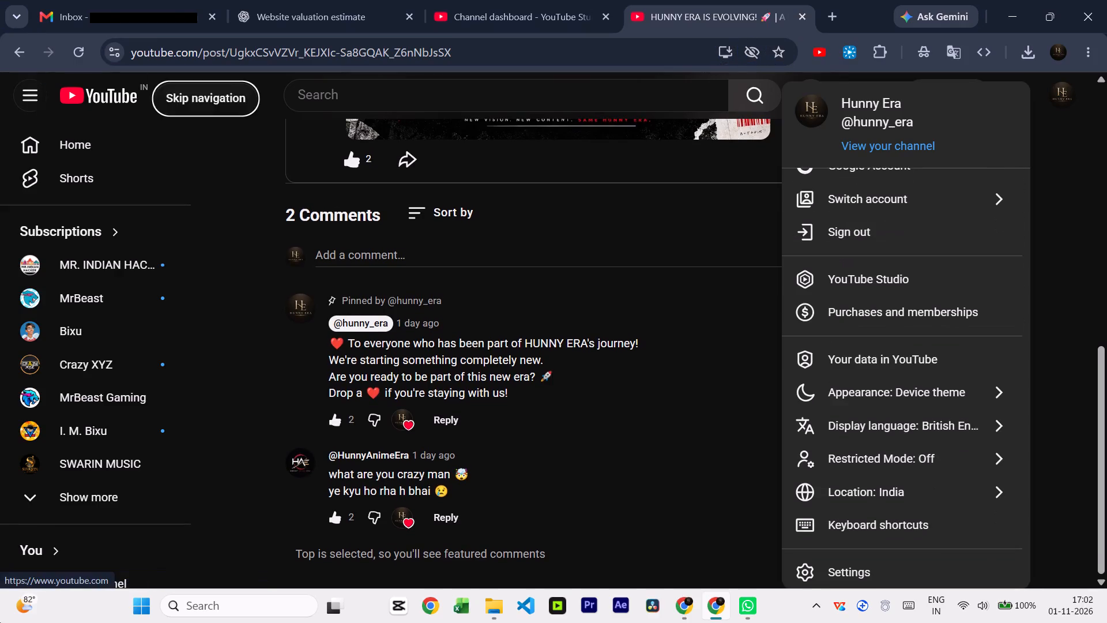
{"action": "key", "text": "Tab"}
{"action": "key", "text": "Tab"}
{"action": "key", "text": "Tab"}
{"action": "key", "text": "Tab"}
{"action": "key", "text": "Tab"}
{"action": "key", "text": "Tab"}
{"action": "key", "text": "Tab"}
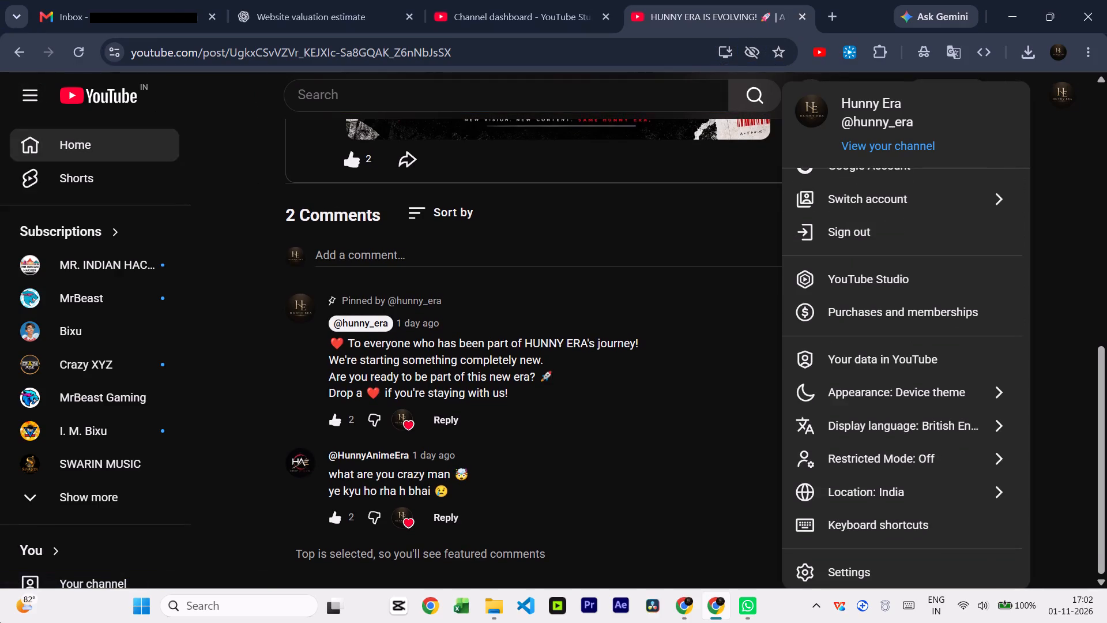
{"action": "key", "text": "Tab"}
{"action": "key", "text": "Tab"}
{"action": "key", "text": "Tab"}
{"action": "key", "text": "Tab"}
{"action": "key", "text": "Tab"}
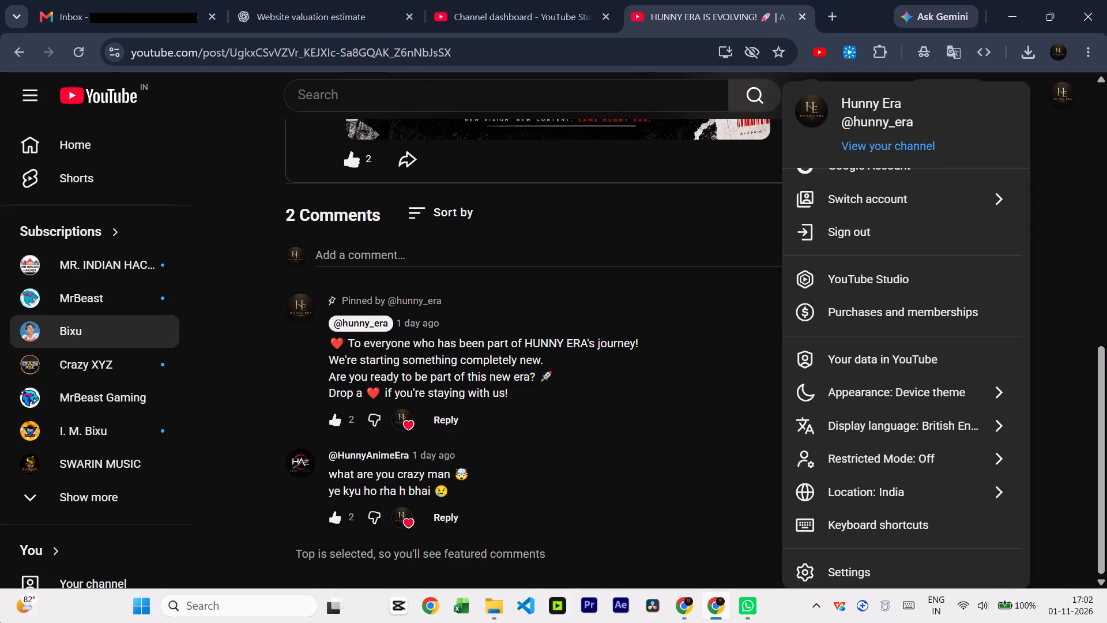
{"action": "key", "text": "Tab"}
{"action": "key", "text": "Tab"}
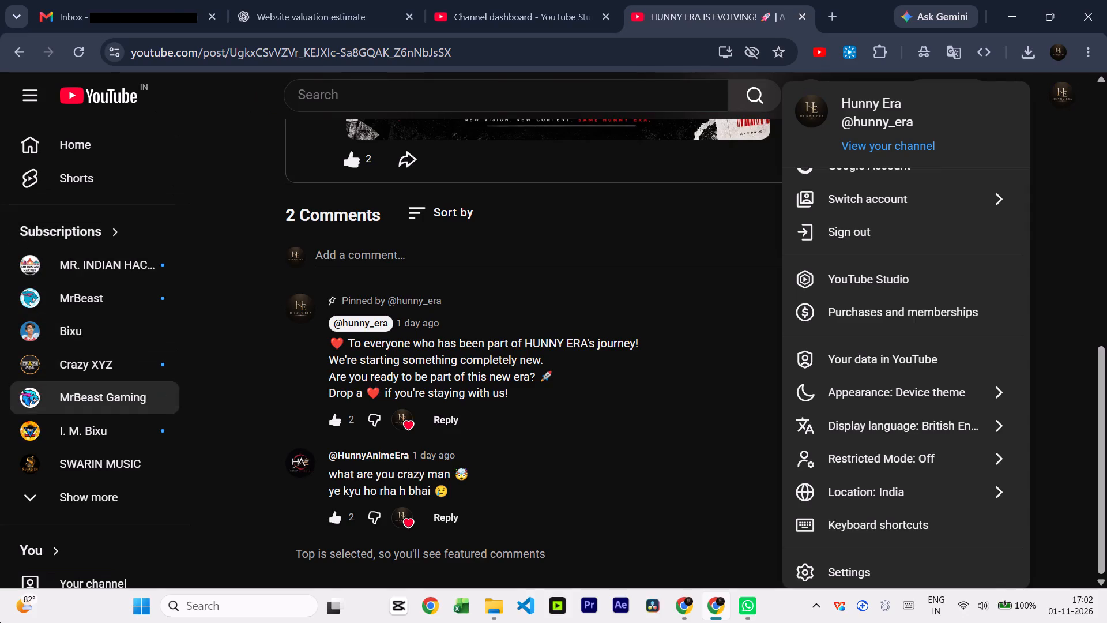
{"action": "key", "text": "Tab"}
{"action": "key", "text": "Tab"}
{"action": "key", "text": "Tab"}
{"action": "key", "text": "Tab"}
{"action": "key", "text": "Tab"}
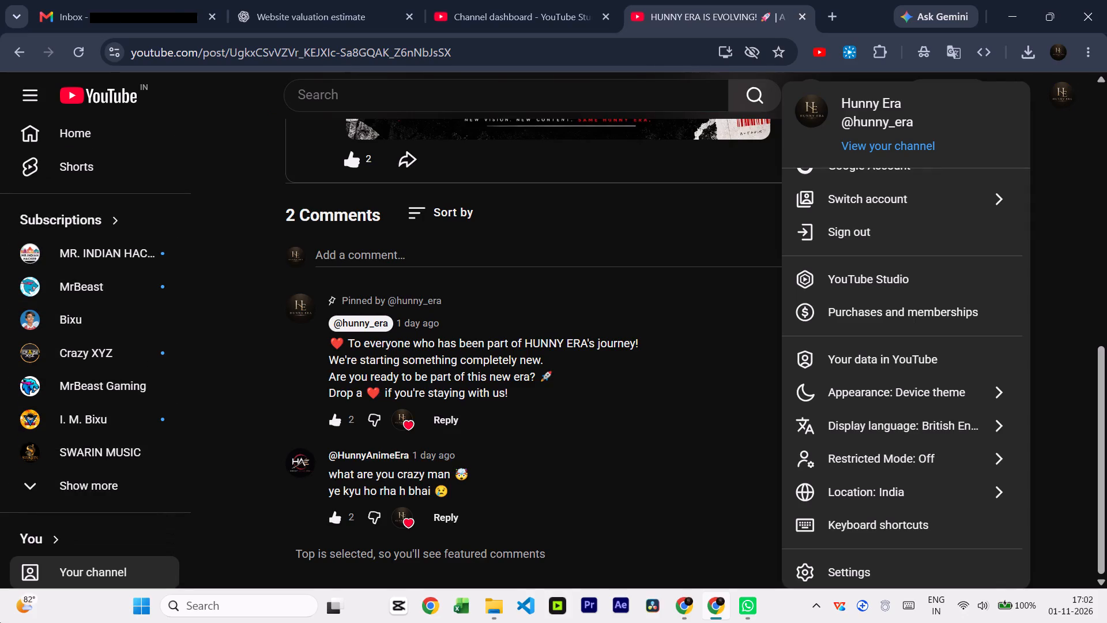
{"action": "key", "text": "Return"}
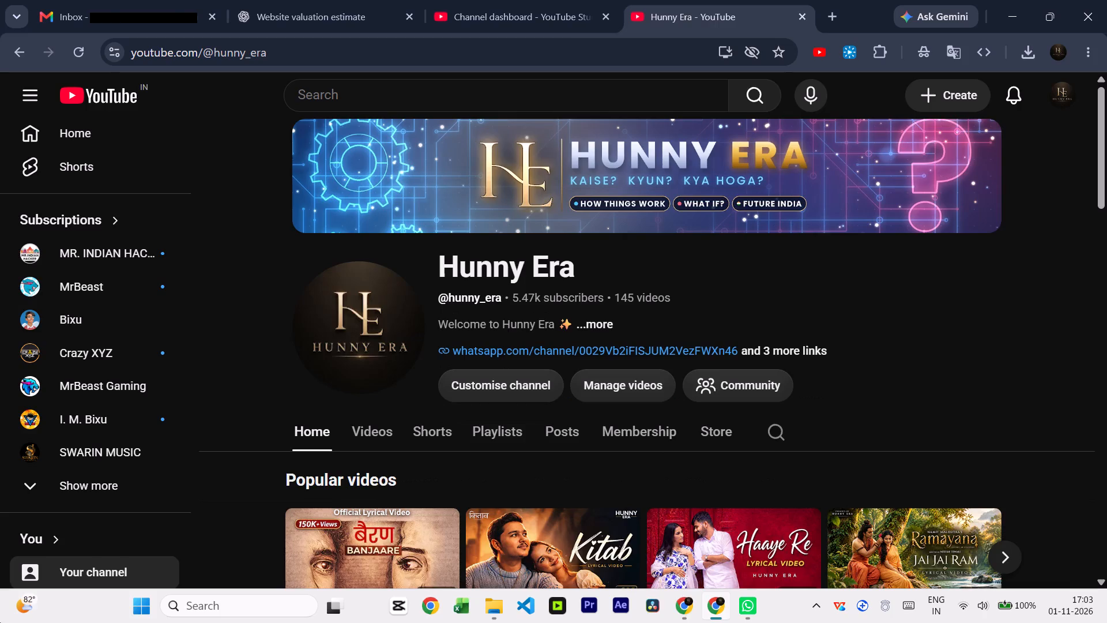
Look through the Hunny Era channel's home page for the newly published HUNNY ERA Kyun Badal Raha Hai? video.
{"action": "key", "text": "Down"}
{"action": "key", "text": "Down"}
{"action": "key", "text": "Down"}
{"action": "key", "text": "Down"}
{"action": "key", "text": "Tab"}
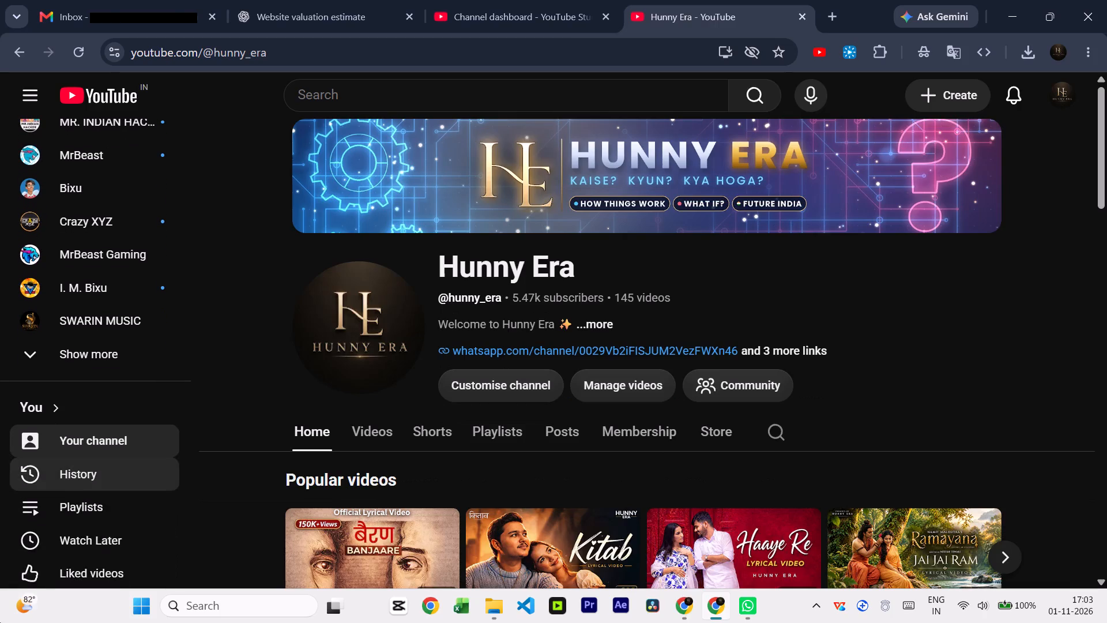
{"action": "key", "text": "Tab"}
{"action": "key", "text": "Tab"}
{"action": "key", "text": "Tab"}
{"action": "key", "text": "Tab"}
{"action": "key", "text": "Tab"}
{"action": "key", "text": "Tab"}
{"action": "key", "text": "Tab"}
{"action": "key", "text": "Tab"}
{"action": "key", "text": "Tab"}
{"action": "key", "text": "Tab"}
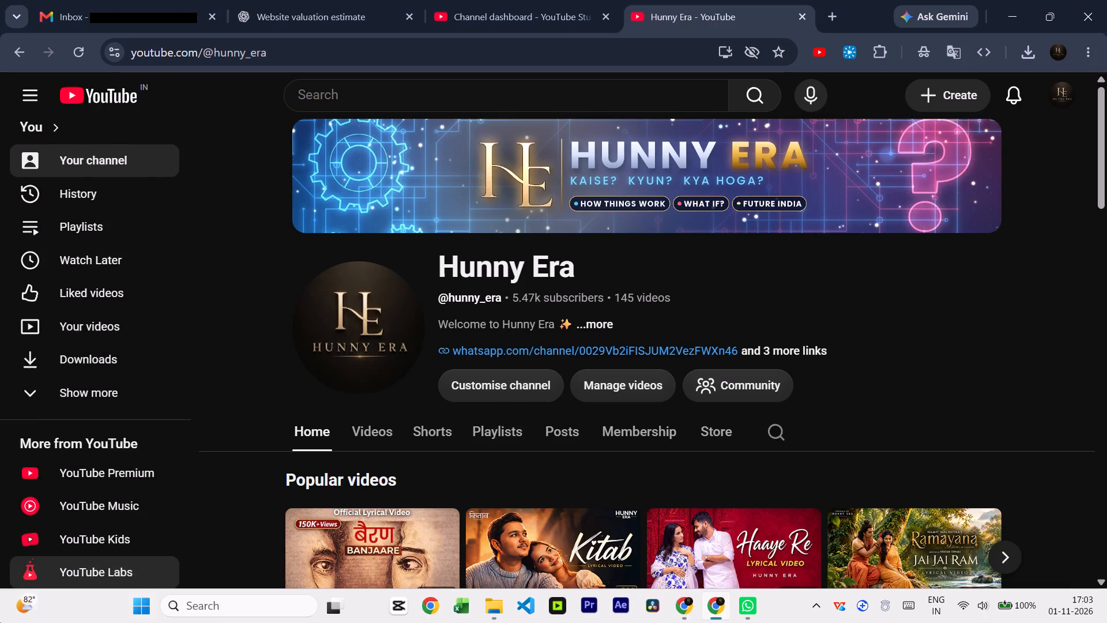
{"action": "key", "text": "Tab"}
{"action": "key", "text": "Tab"}
{"action": "key", "text": "Tab"}
{"action": "key", "text": "Tab"}
{"action": "key", "text": "Tab"}
{"action": "key", "text": "Tab"}
{"action": "key", "text": "Tab"}
{"action": "key", "text": "Tab"}
{"action": "key", "text": "Tab"}
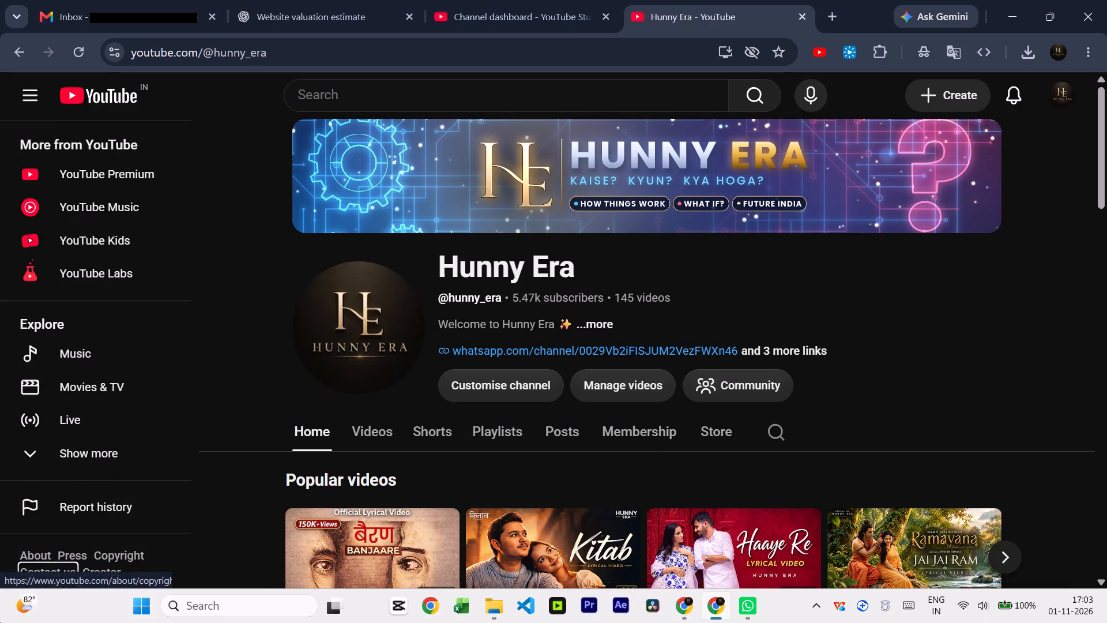
{"action": "key", "text": "Tab"}
{"action": "key", "text": "Tab"}
{"action": "key", "text": "Tab"}
{"action": "key", "text": "Tab"}
{"action": "key", "text": "Tab"}
{"action": "key", "text": "Tab"}
{"action": "key", "text": "Tab"}
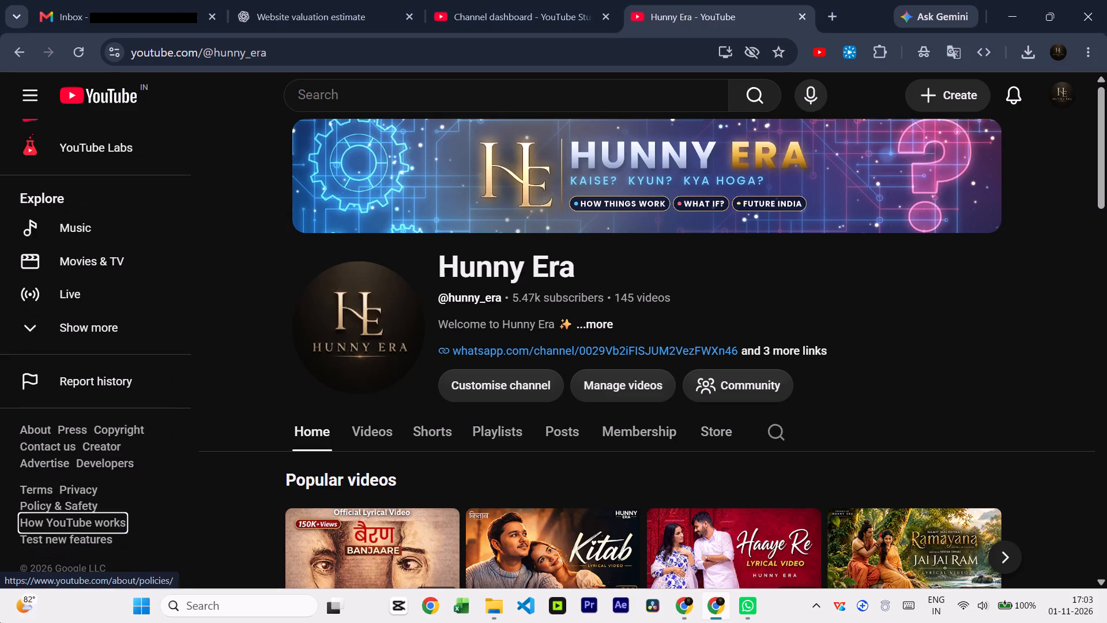
{"action": "key", "text": "Tab"}
{"action": "key", "text": "Tab"}
{"action": "key", "text": "Tab"}
{"action": "key", "text": "Tab"}
{"action": "key", "text": "Tab"}
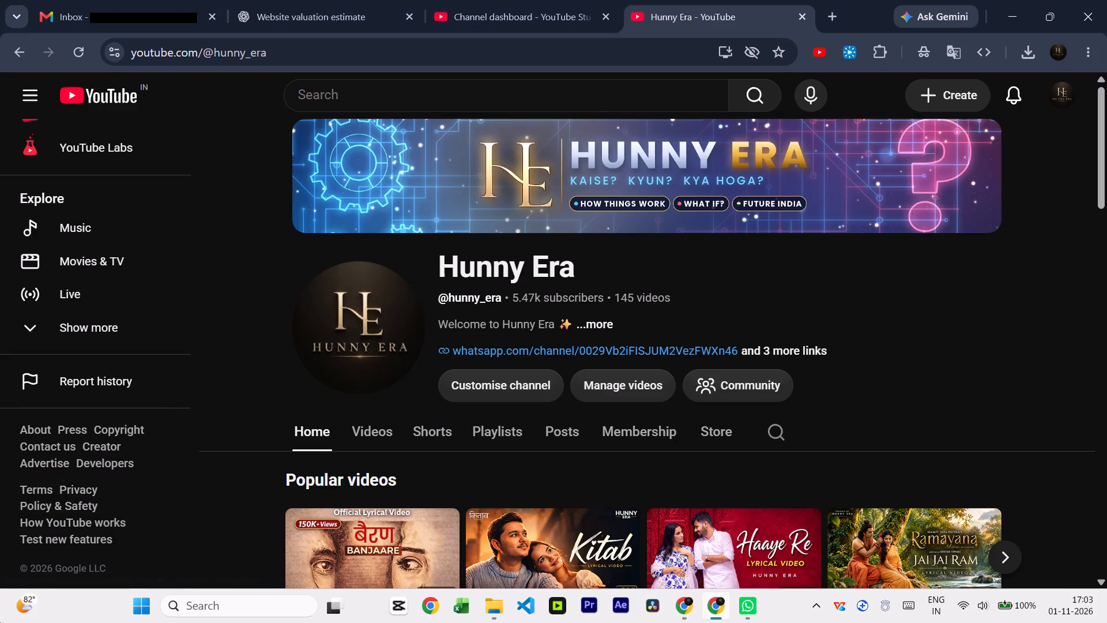
{"action": "key", "text": "Down"}
{"action": "key", "text": "Down"}
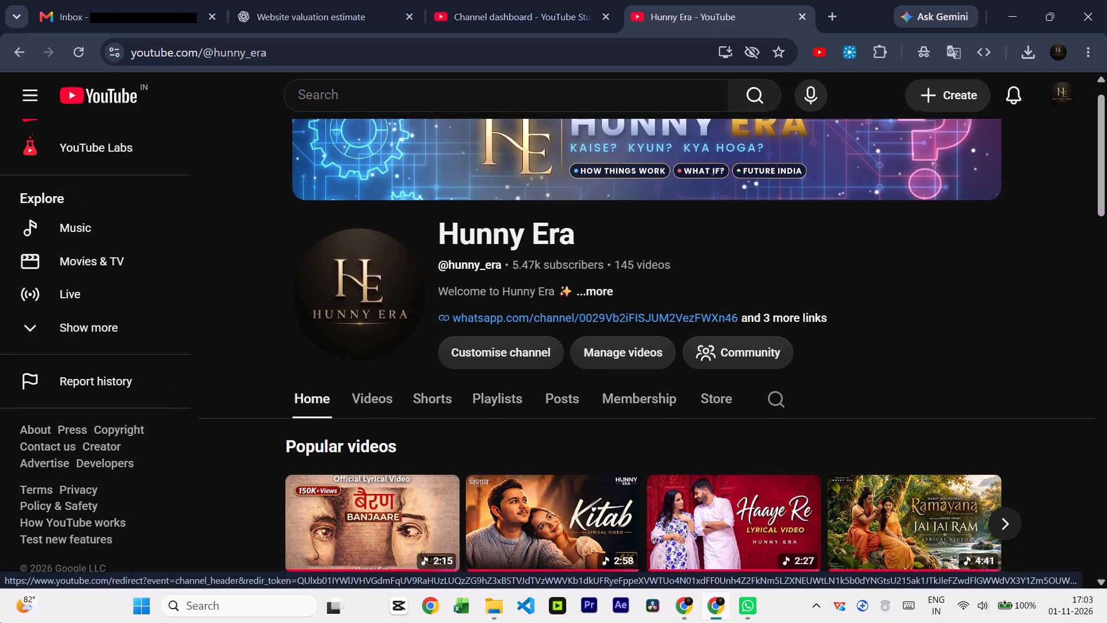
{"action": "key", "text": "Down"}
{"action": "key", "text": "Down"}
{"action": "key", "text": "Down"}
{"action": "key", "text": "Down"}
{"action": "key", "text": "Down"}
{"action": "key", "text": "Down"}
{"action": "key", "text": "Down"}
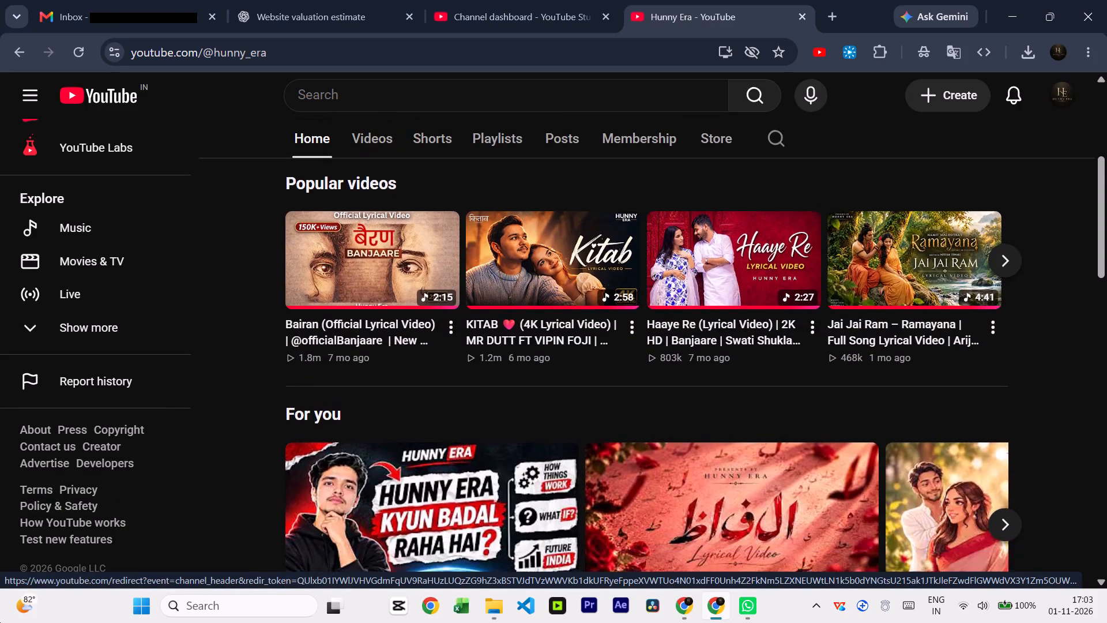
{"action": "key", "text": "Down"}
{"action": "key", "text": "Down"}
{"action": "key", "text": "Down"}
{"action": "key", "text": "Down"}
{"action": "key", "text": "Down"}
{"action": "key", "text": "Down"}
{"action": "key", "text": "Down"}
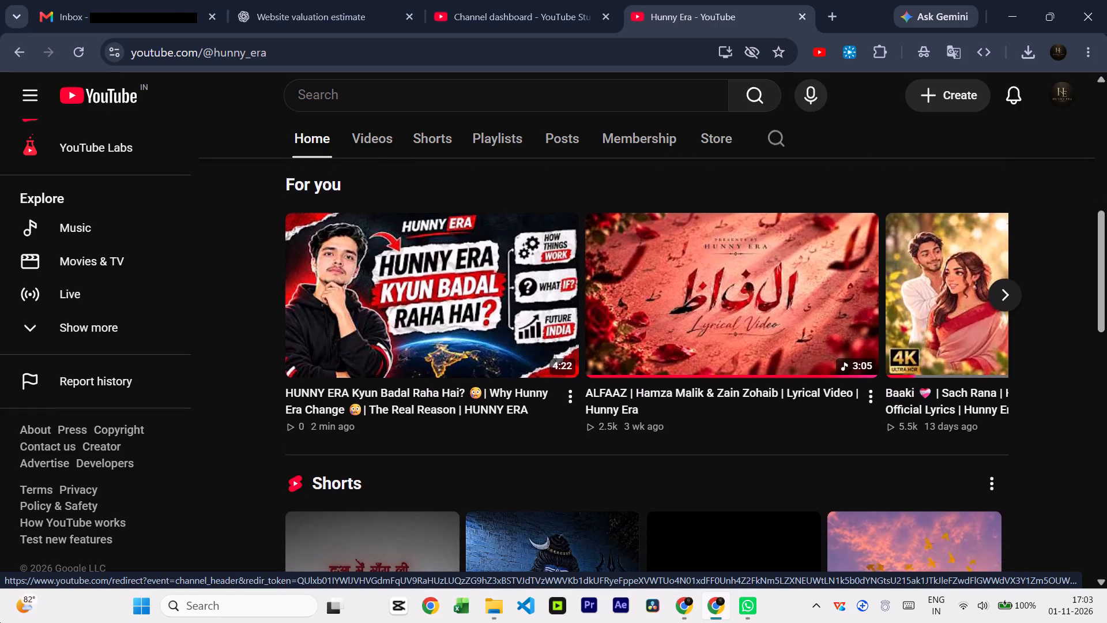
Go through the channel header and Popular videos row to reach the HUNNY ERA Kyun Badal Raha Hai? video under For you.
{"action": "key", "text": "Tab"}
{"action": "key", "text": "Tab"}
{"action": "key", "text": "Tab"}
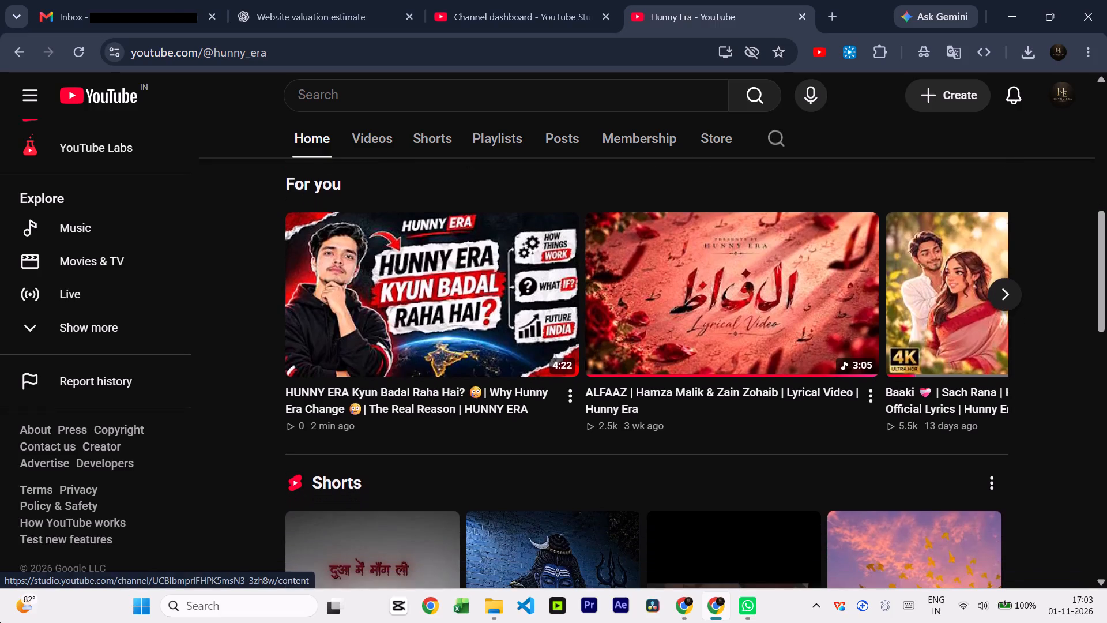
{"action": "key", "text": "Tab"}
{"action": "key", "text": "Tab"}
{"action": "key", "text": "Tab"}
{"action": "key", "text": "Tab"}
{"action": "key", "text": "Tab"}
{"action": "key", "text": "Tab"}
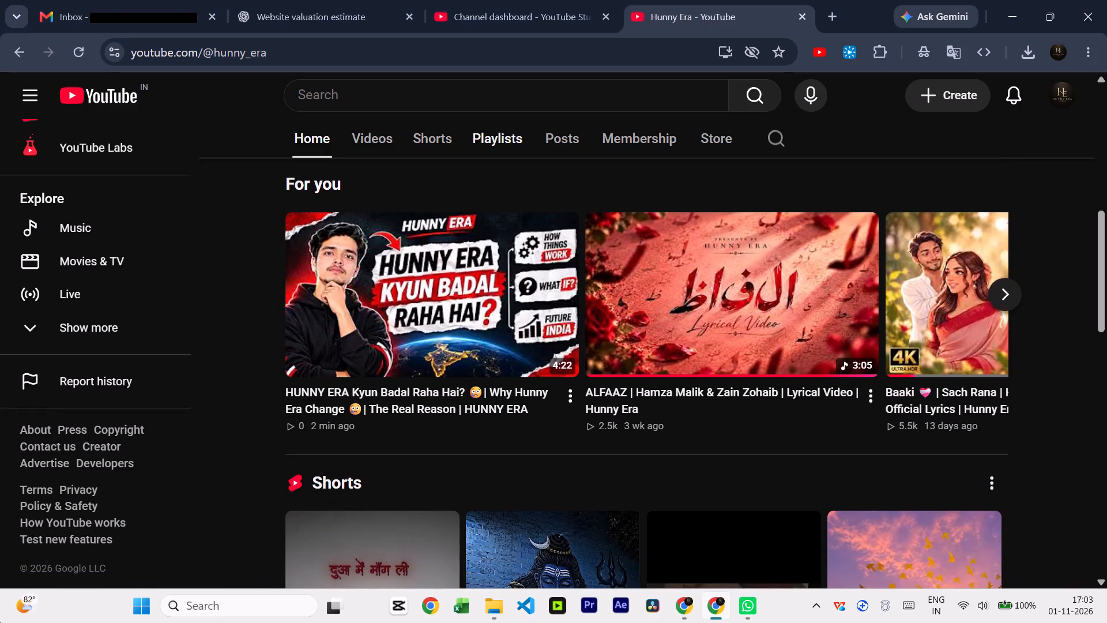
{"action": "key", "text": "Tab"}
{"action": "key", "text": "Tab"}
{"action": "key", "text": "Tab"}
{"action": "key", "text": "Tab"}
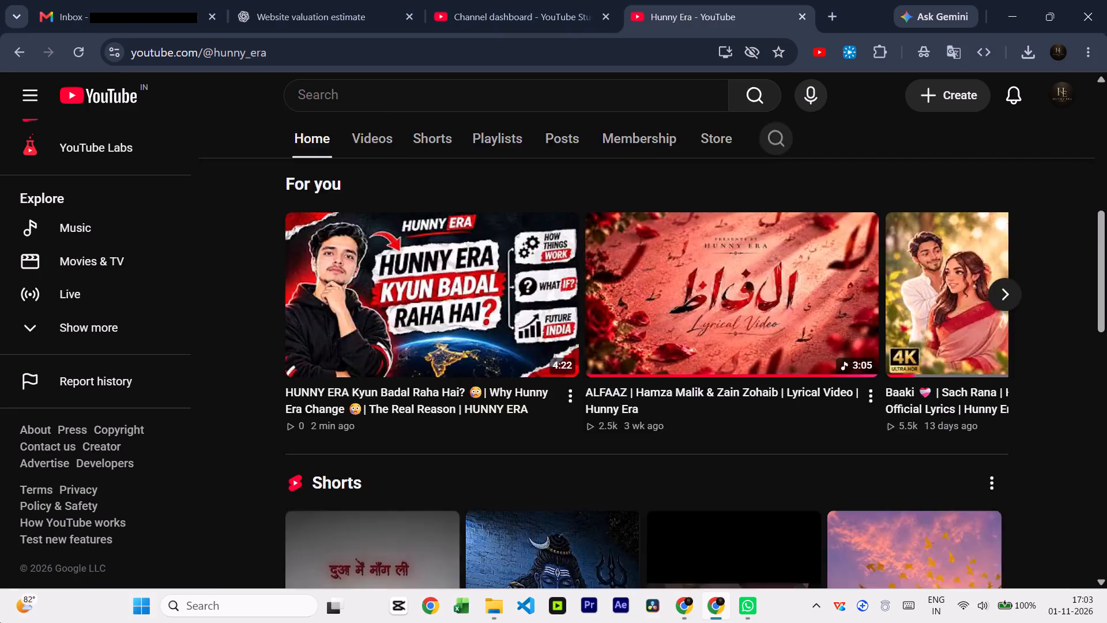
{"action": "key", "text": "Tab"}
{"action": "key", "text": "Tab"}
{"action": "key", "text": "Tab"}
{"action": "key", "text": "Tab"}
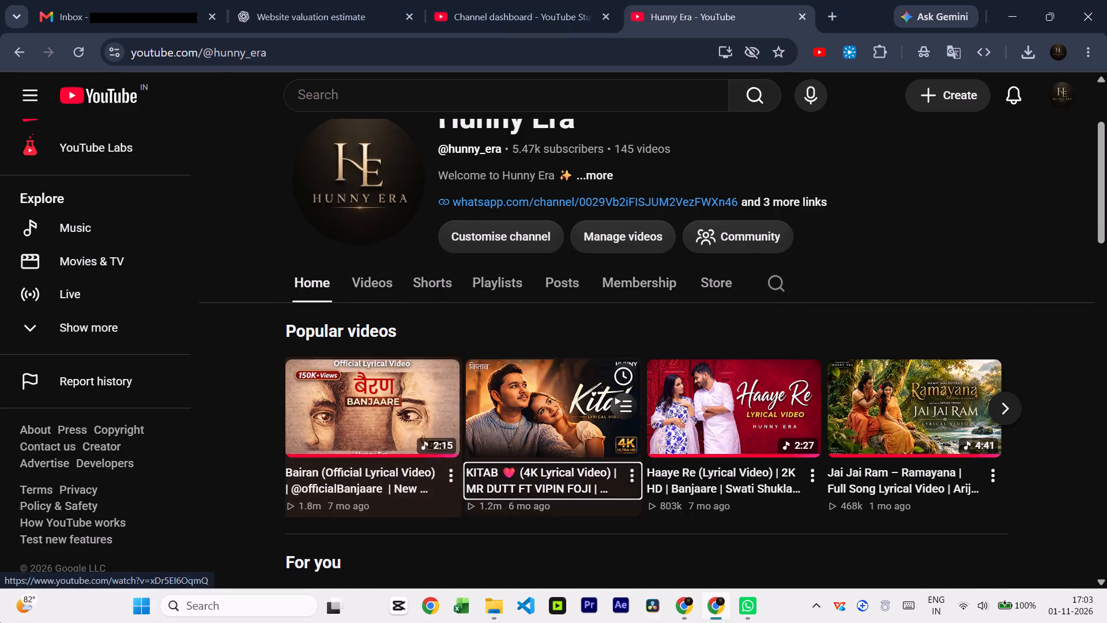
{"action": "key", "text": "Tab"}
{"action": "key", "text": "Tab"}
{"action": "key", "text": "Tab"}
{"action": "key", "text": "Tab"}
{"action": "key", "text": "Tab"}
{"action": "key", "text": "Tab"}
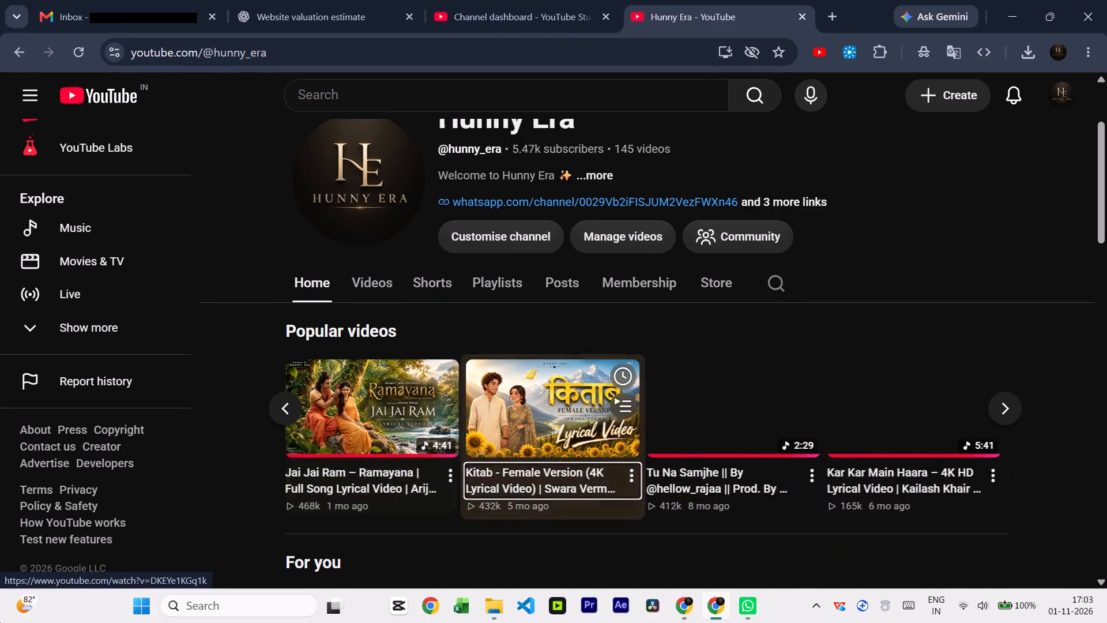
{"action": "key", "text": "Tab"}
{"action": "key", "text": "Tab"}
{"action": "key", "text": "Tab"}
{"action": "key", "text": "Tab"}
{"action": "key", "text": "Tab"}
{"action": "key", "text": "Tab"}
{"action": "key", "text": "Tab"}
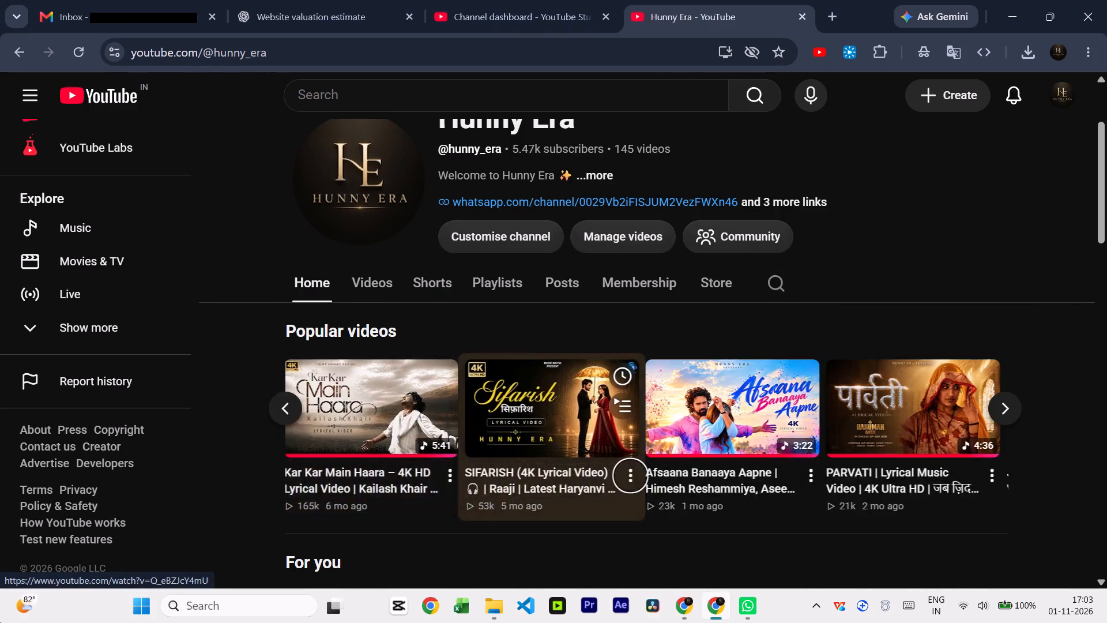
{"action": "key", "text": "Tab"}
{"action": "key", "text": "Tab"}
{"action": "key", "text": "Tab"}
{"action": "key", "text": "Tab"}
{"action": "key", "text": "Tab"}
{"action": "key", "text": "Tab"}
{"action": "key", "text": "Tab"}
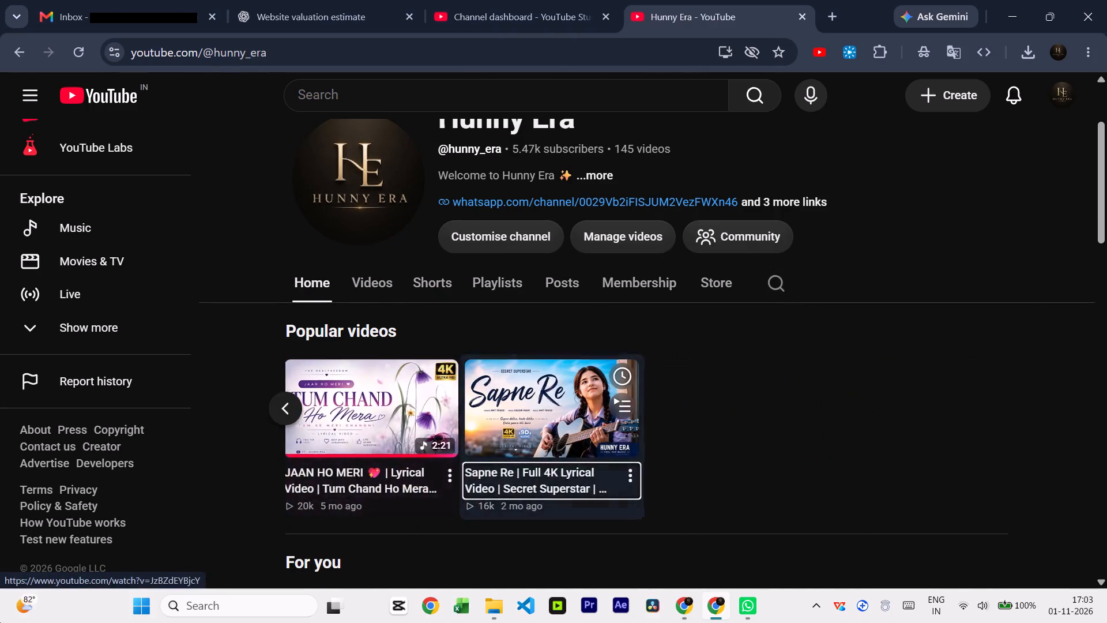
{"action": "key", "text": "Tab"}
{"action": "key", "text": "Tab"}
{"action": "key", "text": "Tab"}
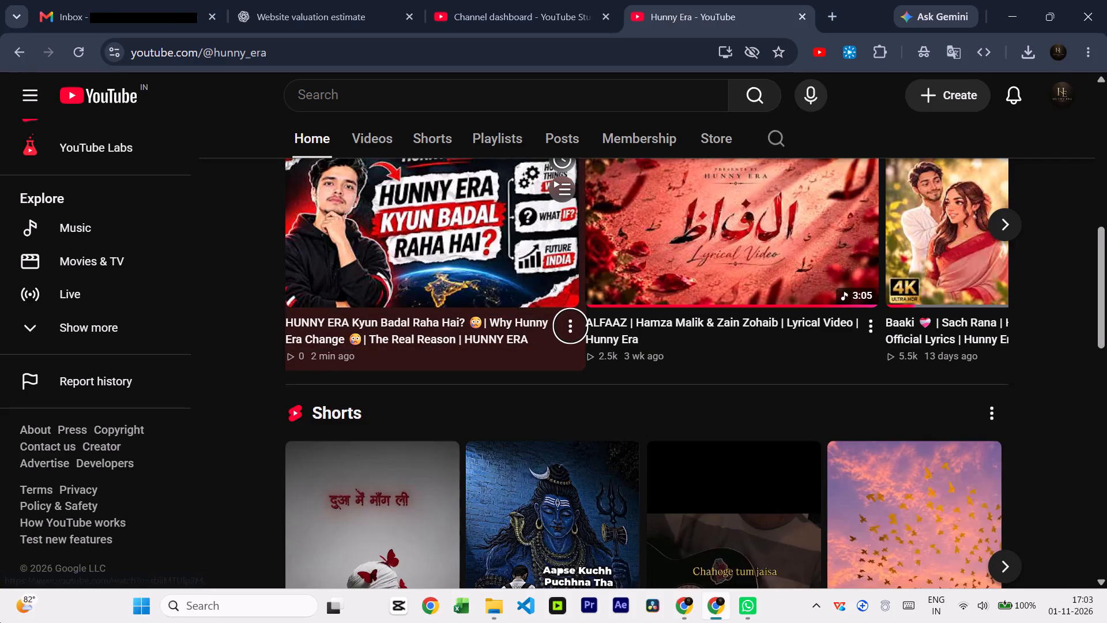
Preview the HUNNY ERA Kyun Badal Raha Hai? video in the channel's For you section.
{"action": "key", "text": "Left"}
{"action": "key", "text": "Up"}
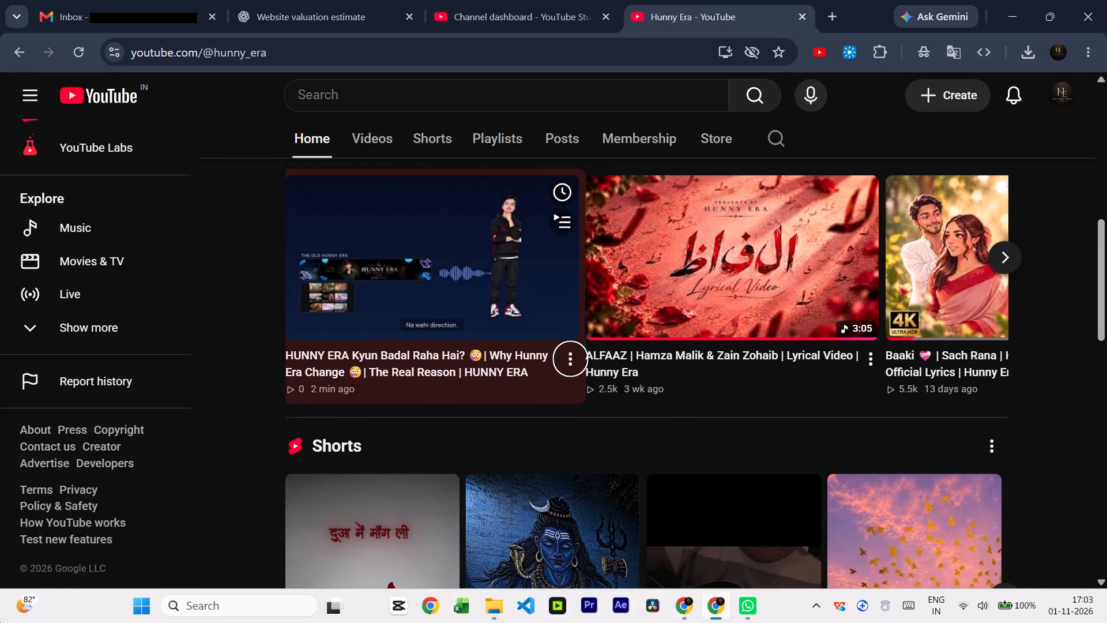
{"action": "key", "text": "Left"}
{"action": "key", "text": "Left"}
{"action": "key", "text": "Left"}
{"action": "key", "text": "Left"}
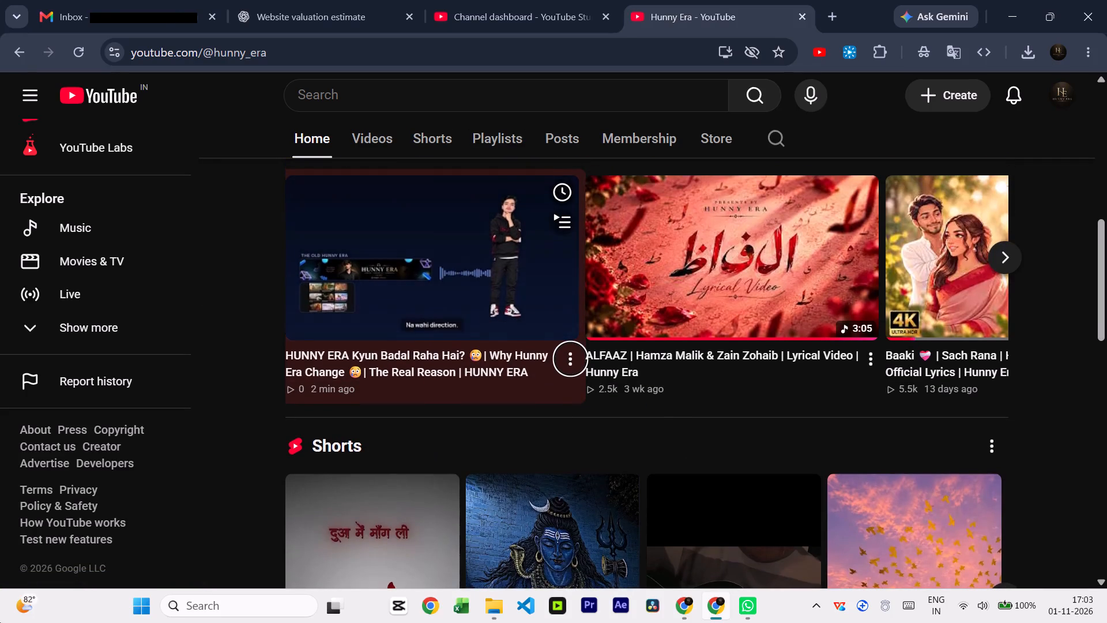
{"action": "key", "text": "Down"}
{"action": "key", "text": "Down"}
{"action": "key", "text": "Up"}
{"action": "key", "text": "Up"}
{"action": "key", "text": "Up"}
{"action": "key", "text": "Up"}
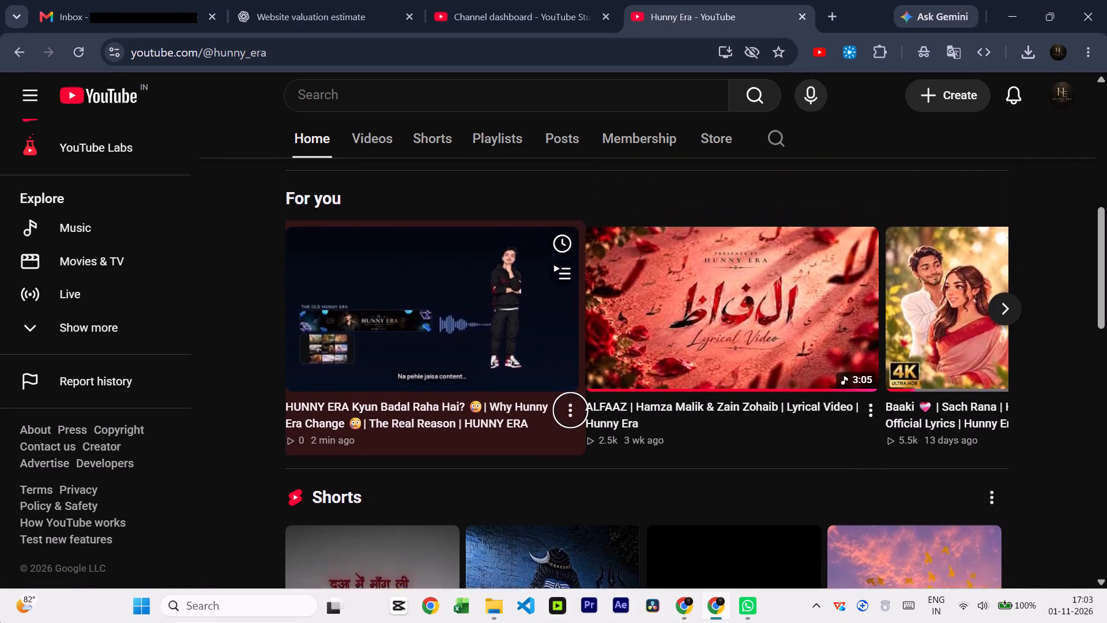
{"action": "key", "text": "Left"}
{"action": "key", "text": "Left"}
{"action": "key", "text": "Left"}
Look through the other videos in the For you row, from ALFAAZ onwards.
{"action": "key", "text": "Tab"}
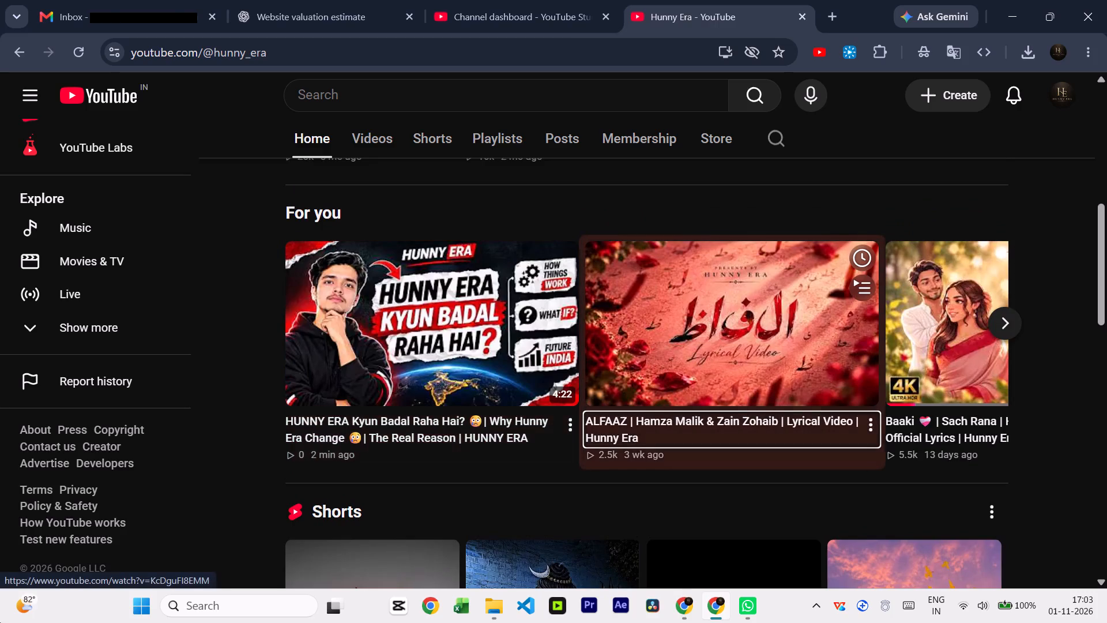
{"action": "key", "text": "Tab"}
{"action": "key", "text": "Tab"}
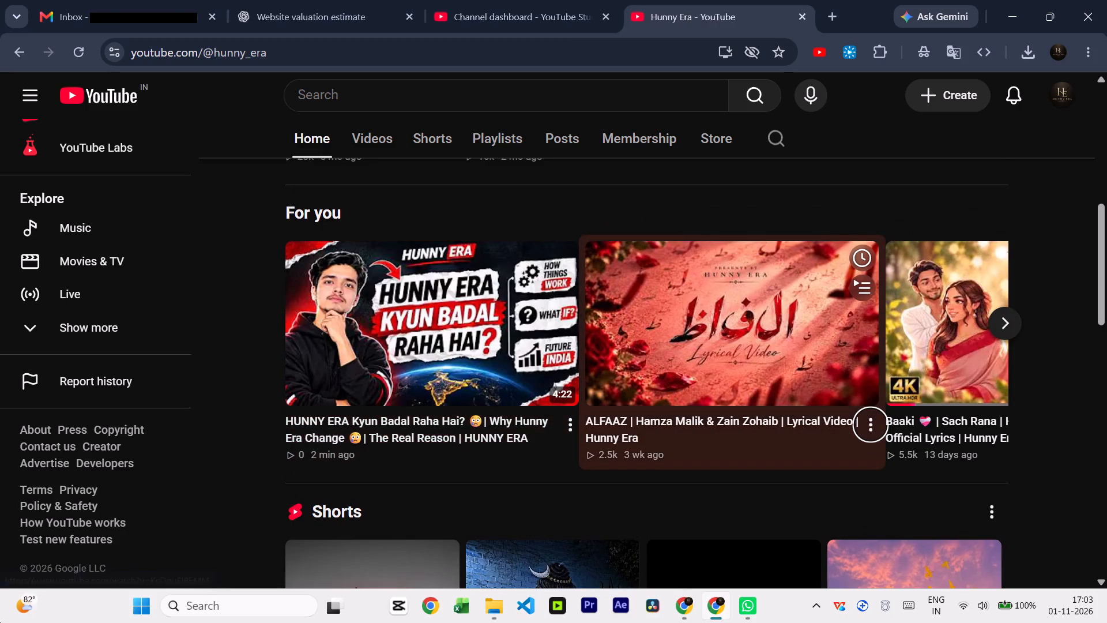
{"action": "key", "text": "Tab"}
{"action": "key", "text": "Tab"}
{"action": "key", "text": "Tab"}
{"action": "key", "text": "Tab"}
{"action": "key", "text": "Tab"}
{"action": "key", "text": "Tab"}
{"action": "key", "text": "Tab"}
{"action": "key", "text": "Tab"}
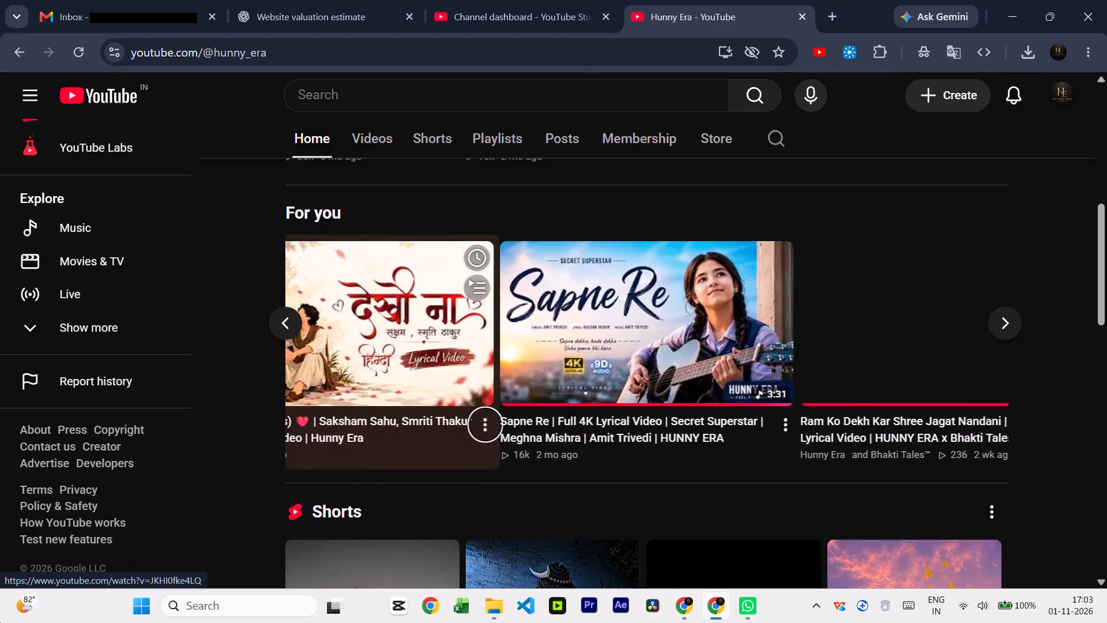
Go through the channel's home page again to return to the HUNNY ERA Kyun Badal Raha Hai? video under For you.
{"action": "key", "text": "Tab"}
{"action": "key", "text": "Tab"}
{"action": "key", "text": "Tab"}
{"action": "key", "text": "Tab"}
{"action": "key", "text": "Tab"}
{"action": "key", "text": "Tab"}
{"action": "key", "text": "Tab"}
{"action": "key", "text": "Tab"}
{"action": "key", "text": "Tab"}
{"action": "key", "text": "Tab"}
{"action": "key", "text": "Tab"}
{"action": "key", "text": "Tab"}
{"action": "key", "text": "Tab"}
{"action": "key", "text": "Tab"}
{"action": "key", "text": "Tab"}
{"action": "key", "text": "Tab"}
{"action": "key", "text": "Tab"}
{"action": "key", "text": "Tab"}
{"action": "key", "text": "Tab"}
{"action": "key", "text": "Tab"}
{"action": "key", "text": "Tab"}
{"action": "key", "text": "Tab"}
{"action": "key", "text": "Tab"}
{"action": "key", "text": "Tab"}
{"action": "key", "text": "Tab"}
{"action": "key", "text": "Tab"}
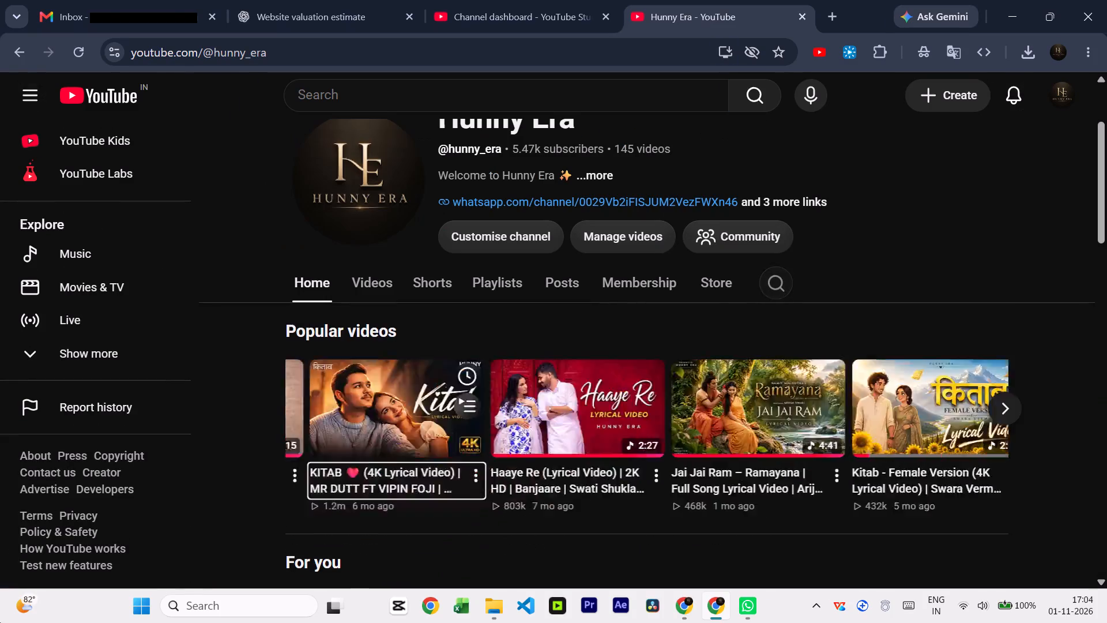
{"action": "key", "text": "Tab"}
{"action": "key", "text": "Tab"}
{"action": "key", "text": "Tab"}
{"action": "key", "text": "Tab"}
{"action": "key", "text": "Tab"}
{"action": "key", "text": "Tab"}
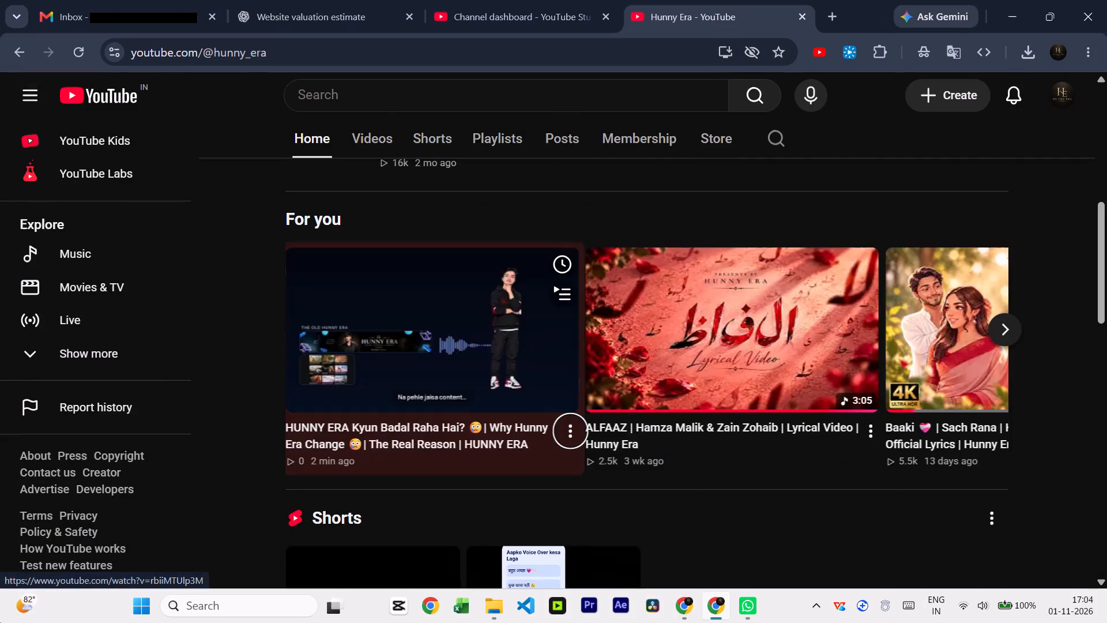
Look through the channel page's Popular videos row and the For you row.
{"action": "key", "text": "Tab"}
{"action": "key", "text": "Tab"}
{"action": "key", "text": "Tab"}
{"action": "key", "text": "Tab"}
{"action": "key", "text": "Tab"}
{"action": "key", "text": "Tab"}
{"action": "key", "text": "Tab"}
{"action": "key", "text": "Tab"}
{"action": "key", "text": "Tab"}
{"action": "key", "text": "Tab"}
{"action": "key", "text": "Tab"}
{"action": "key", "text": "Tab"}
{"action": "key", "text": "Tab"}
{"action": "key", "text": "Tab"}
{"action": "key", "text": "Tab"}
{"action": "key", "text": "Tab"}
{"action": "key", "text": "Tab"}
{"action": "key", "text": "Tab"}
{"action": "key", "text": "Tab"}
{"action": "key", "text": "Tab"}
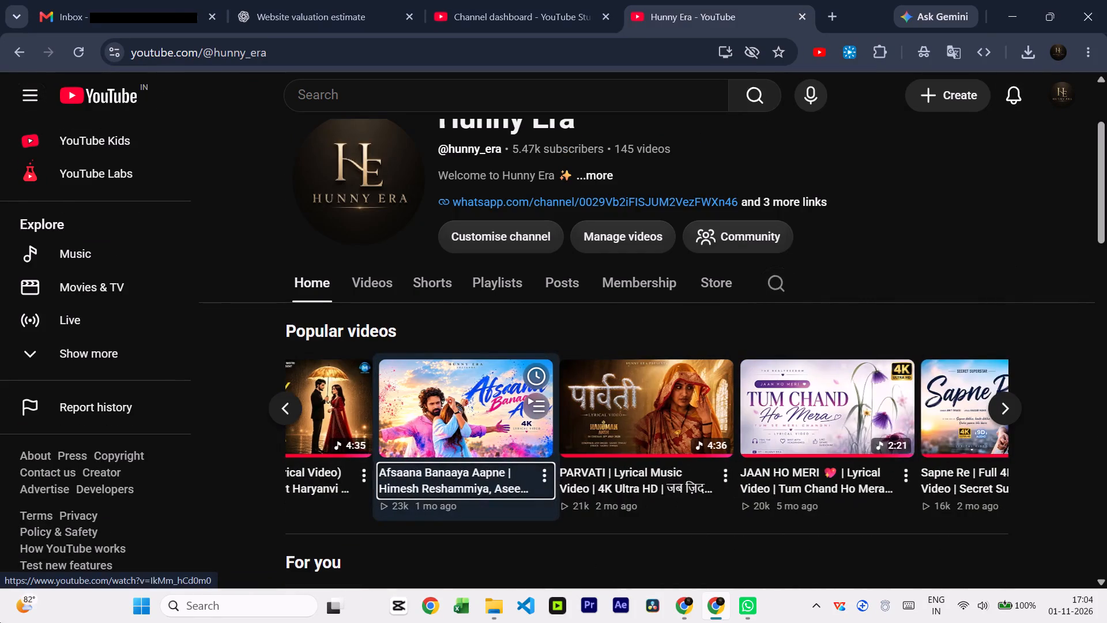
{"action": "key", "text": "Tab"}
{"action": "key", "text": "Tab"}
{"action": "key", "text": "Tab"}
{"action": "key", "text": "Tab"}
{"action": "key", "text": "Tab"}
{"action": "key", "text": "Tab"}
{"action": "key", "text": "Tab"}
{"action": "key", "text": "Tab"}
{"action": "key", "text": "Tab"}
{"action": "key", "text": "Tab"}
{"action": "key", "text": "Tab"}
{"action": "key", "text": "Tab"}
{"action": "key", "text": "Tab"}
{"action": "key", "text": "Tab"}
{"action": "key", "text": "Tab"}
{"action": "key", "text": "Tab"}
{"action": "key", "text": "Tab"}
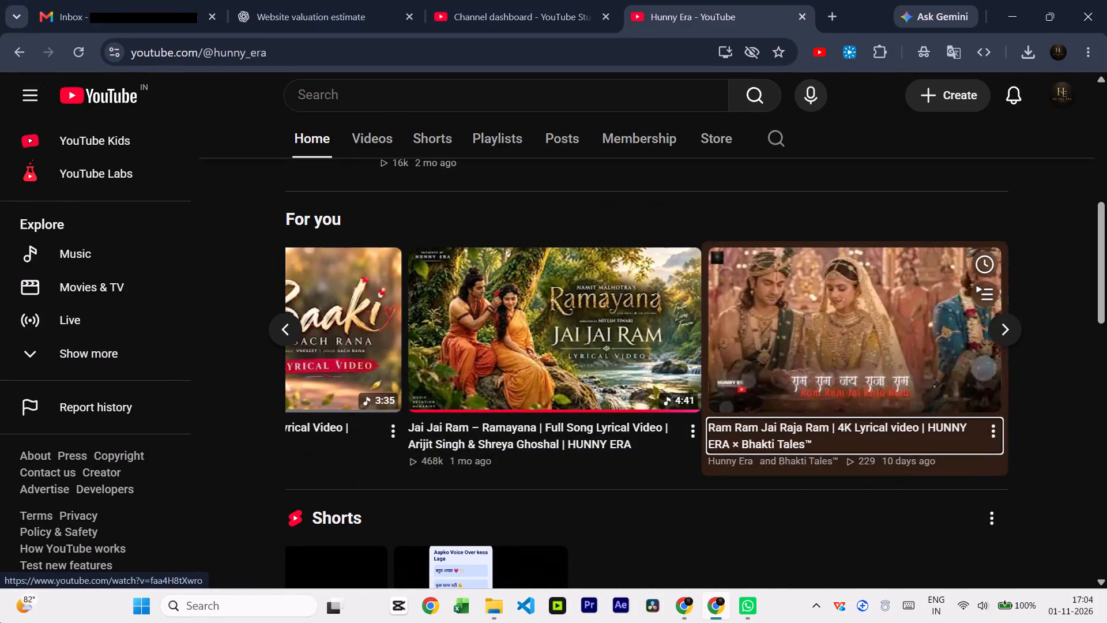
{"action": "key", "text": "Tab"}
{"action": "key", "text": "Tab"}
{"action": "key", "text": "Tab"}
{"action": "key", "text": "Tab"}
{"action": "key", "text": "Tab"}
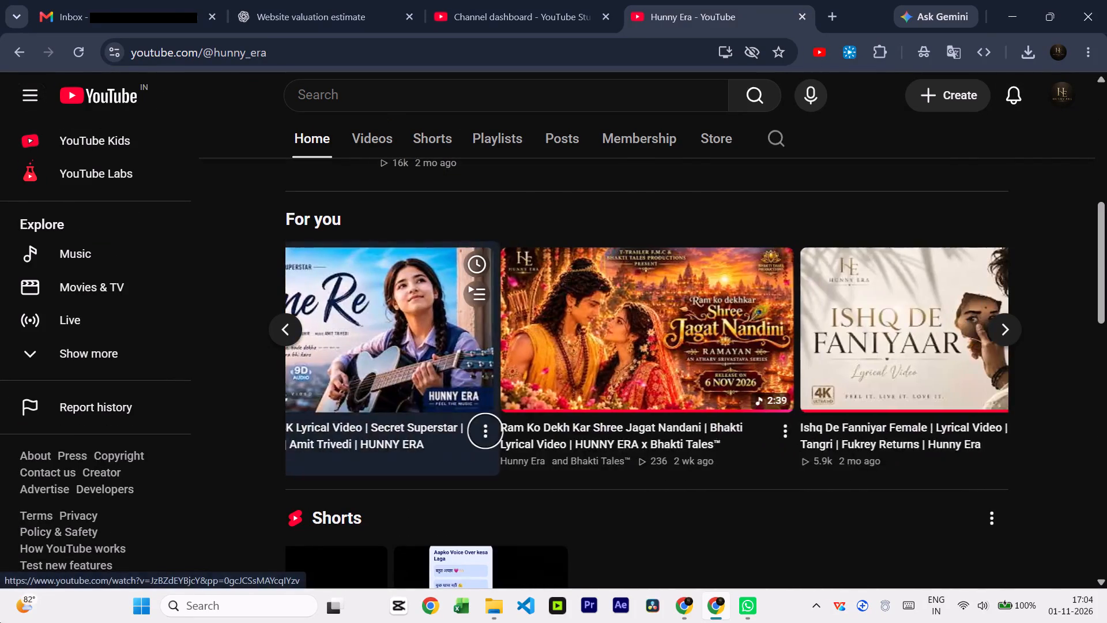
Go past the For you and Shorts rows to reach the HUNNY ERA Kyun Badal Raha Hai? video under Videos.
{"action": "key", "text": "Tab"}
{"action": "key", "text": "Tab"}
{"action": "key", "text": "Tab"}
{"action": "key", "text": "Tab"}
{"action": "key", "text": "Tab"}
{"action": "key", "text": "Tab"}
{"action": "key", "text": "Tab"}
{"action": "key", "text": "Tab"}
{"action": "key", "text": "Tab"}
{"action": "key", "text": "Tab"}
{"action": "key", "text": "Tab"}
{"action": "key", "text": "Tab"}
{"action": "key", "text": "Tab"}
{"action": "key", "text": "Tab"}
{"action": "key", "text": "Tab"}
{"action": "key", "text": "Tab"}
{"action": "key", "text": "Tab"}
{"action": "key", "text": "Tab"}
{"action": "key", "text": "Tab"}
{"action": "key", "text": "Tab"}
{"action": "key", "text": "Tab"}
{"action": "key", "text": "Tab"}
{"action": "key", "text": "Tab"}
{"action": "key", "text": "Tab"}
{"action": "key", "text": "Tab"}
{"action": "key", "text": "Tab"}
{"action": "key", "text": "Tab"}
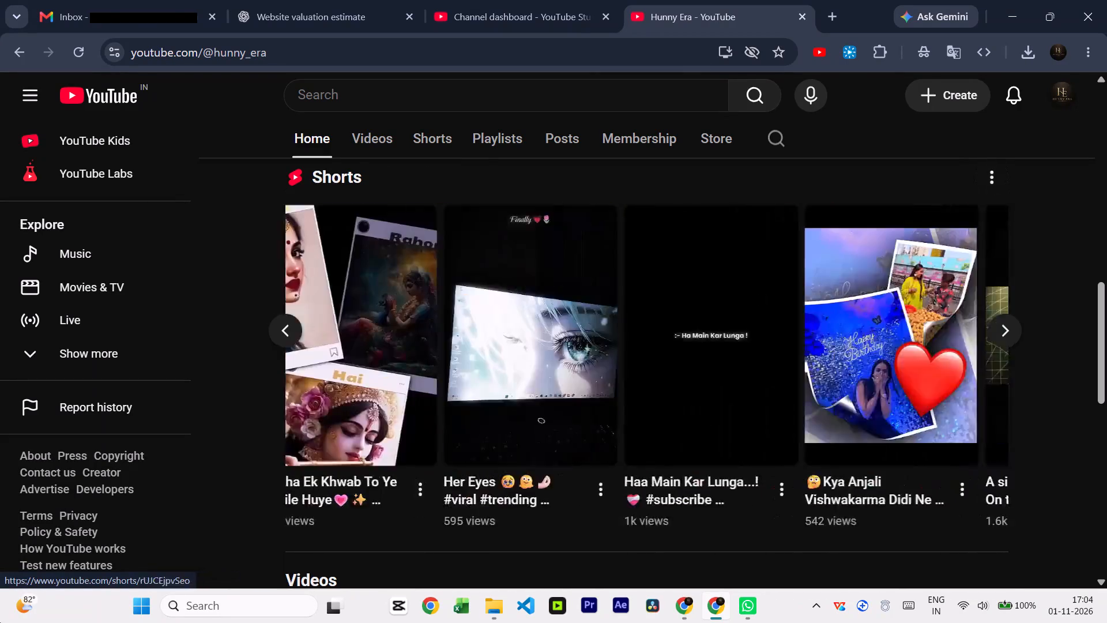
{"action": "key", "text": "Tab"}
{"action": "key", "text": "Tab"}
{"action": "key", "text": "Tab"}
{"action": "key", "text": "Tab"}
{"action": "key", "text": "Tab"}
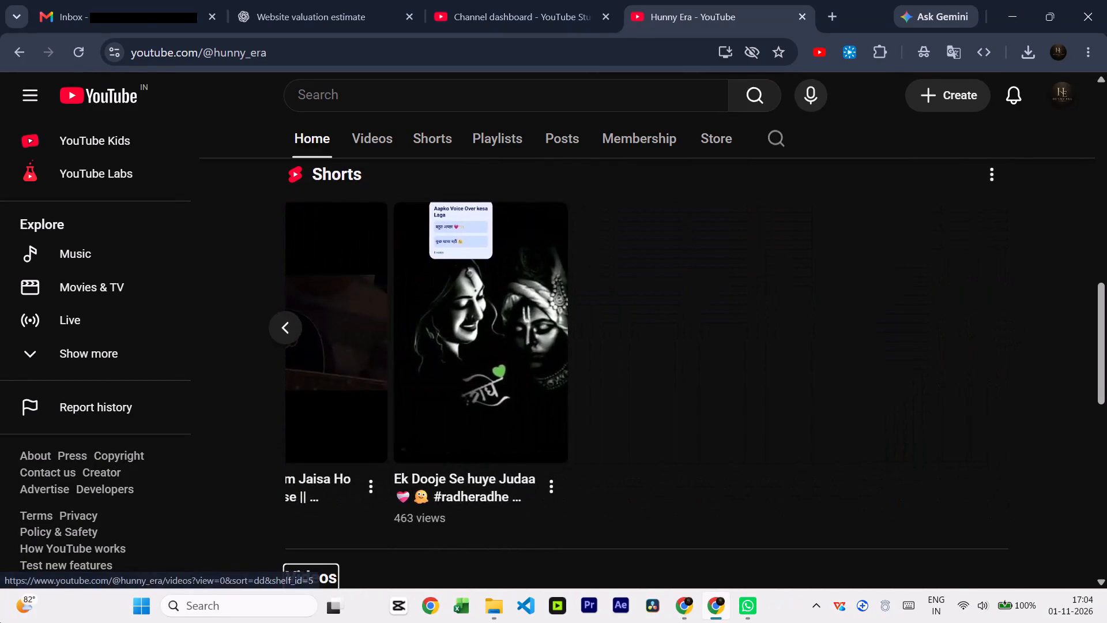
{"action": "key", "text": "Tab"}
{"action": "key", "text": "Tab"}
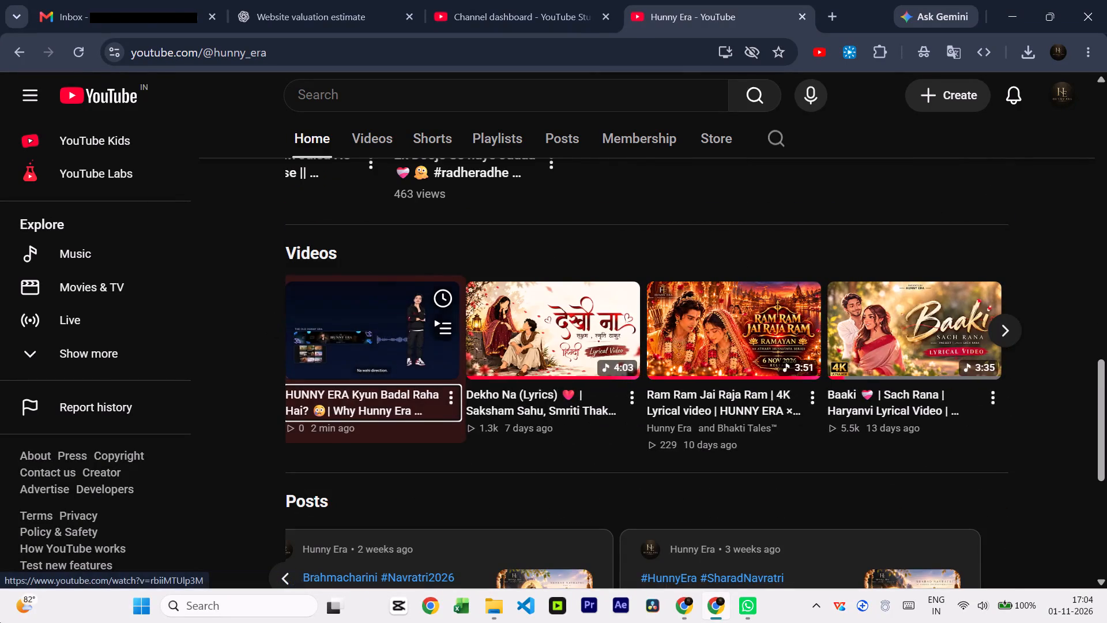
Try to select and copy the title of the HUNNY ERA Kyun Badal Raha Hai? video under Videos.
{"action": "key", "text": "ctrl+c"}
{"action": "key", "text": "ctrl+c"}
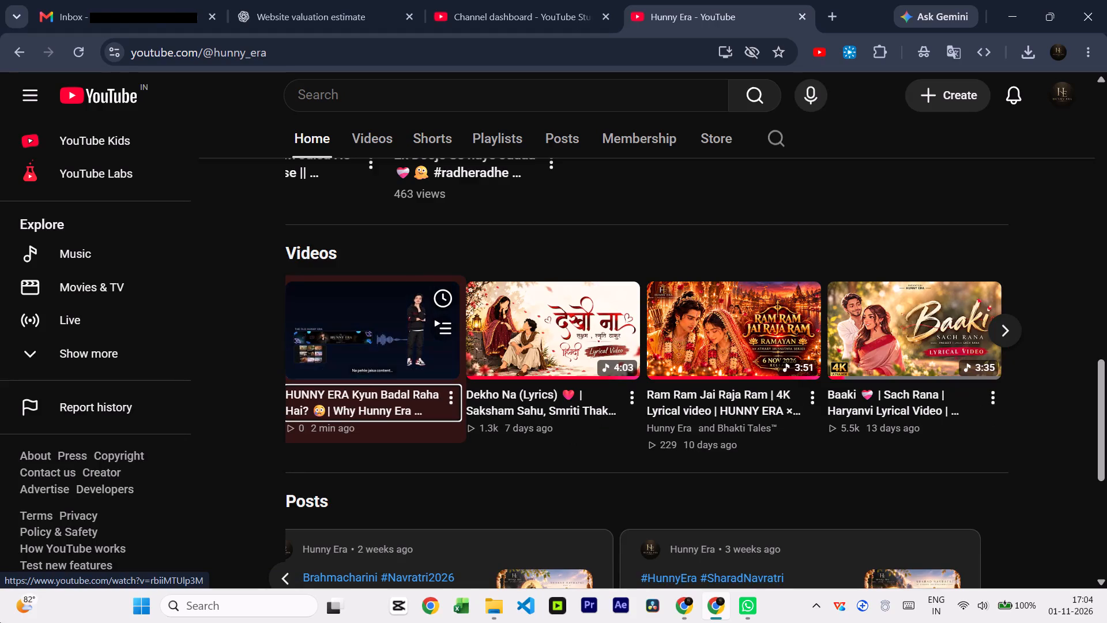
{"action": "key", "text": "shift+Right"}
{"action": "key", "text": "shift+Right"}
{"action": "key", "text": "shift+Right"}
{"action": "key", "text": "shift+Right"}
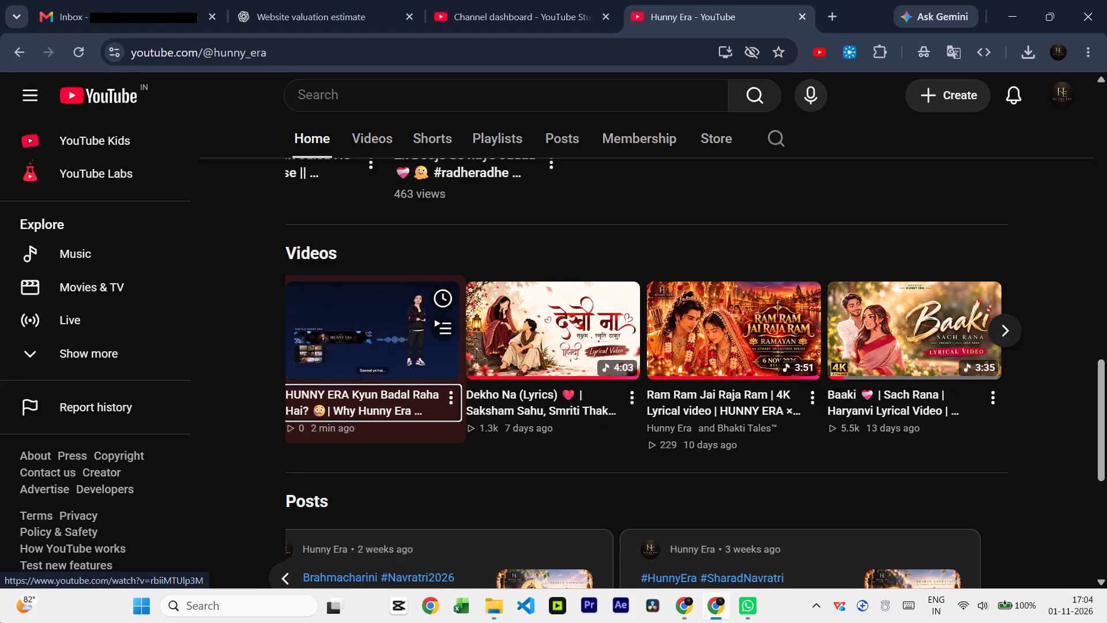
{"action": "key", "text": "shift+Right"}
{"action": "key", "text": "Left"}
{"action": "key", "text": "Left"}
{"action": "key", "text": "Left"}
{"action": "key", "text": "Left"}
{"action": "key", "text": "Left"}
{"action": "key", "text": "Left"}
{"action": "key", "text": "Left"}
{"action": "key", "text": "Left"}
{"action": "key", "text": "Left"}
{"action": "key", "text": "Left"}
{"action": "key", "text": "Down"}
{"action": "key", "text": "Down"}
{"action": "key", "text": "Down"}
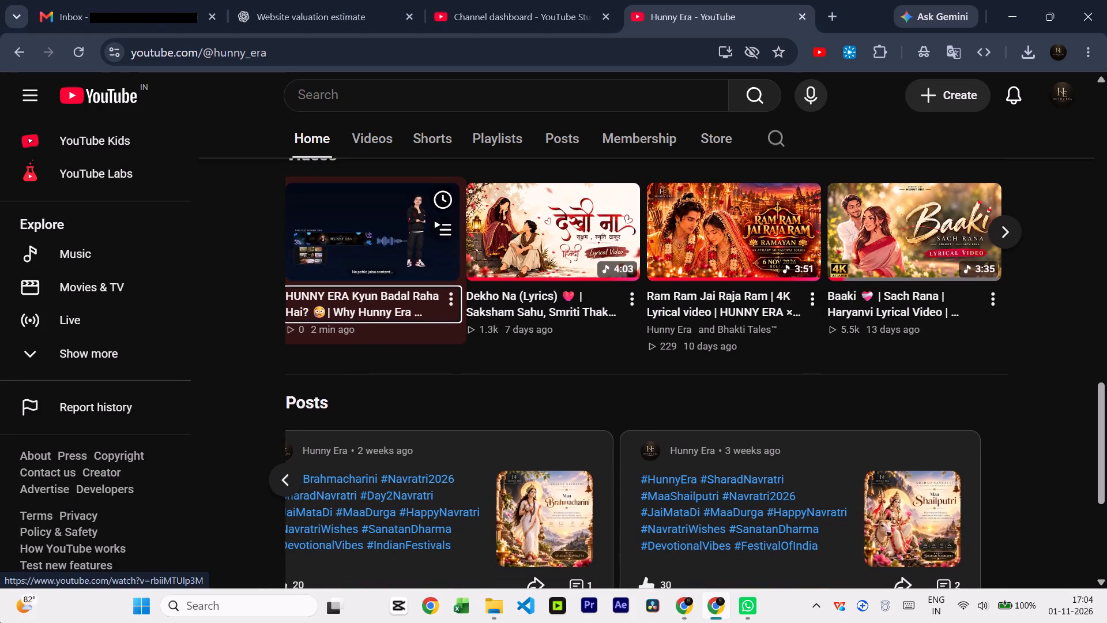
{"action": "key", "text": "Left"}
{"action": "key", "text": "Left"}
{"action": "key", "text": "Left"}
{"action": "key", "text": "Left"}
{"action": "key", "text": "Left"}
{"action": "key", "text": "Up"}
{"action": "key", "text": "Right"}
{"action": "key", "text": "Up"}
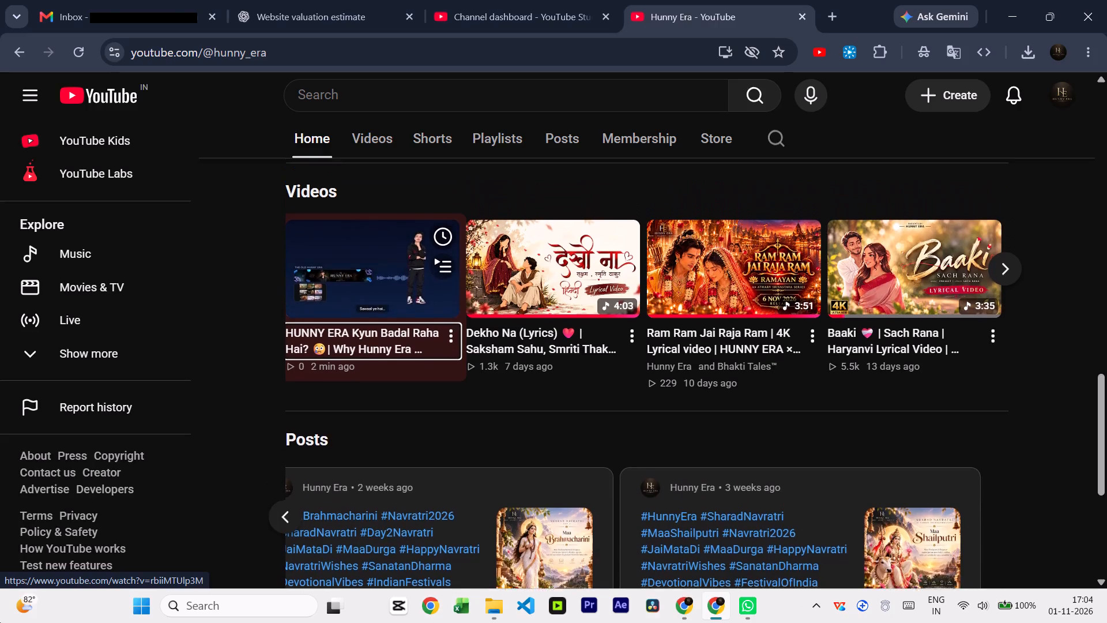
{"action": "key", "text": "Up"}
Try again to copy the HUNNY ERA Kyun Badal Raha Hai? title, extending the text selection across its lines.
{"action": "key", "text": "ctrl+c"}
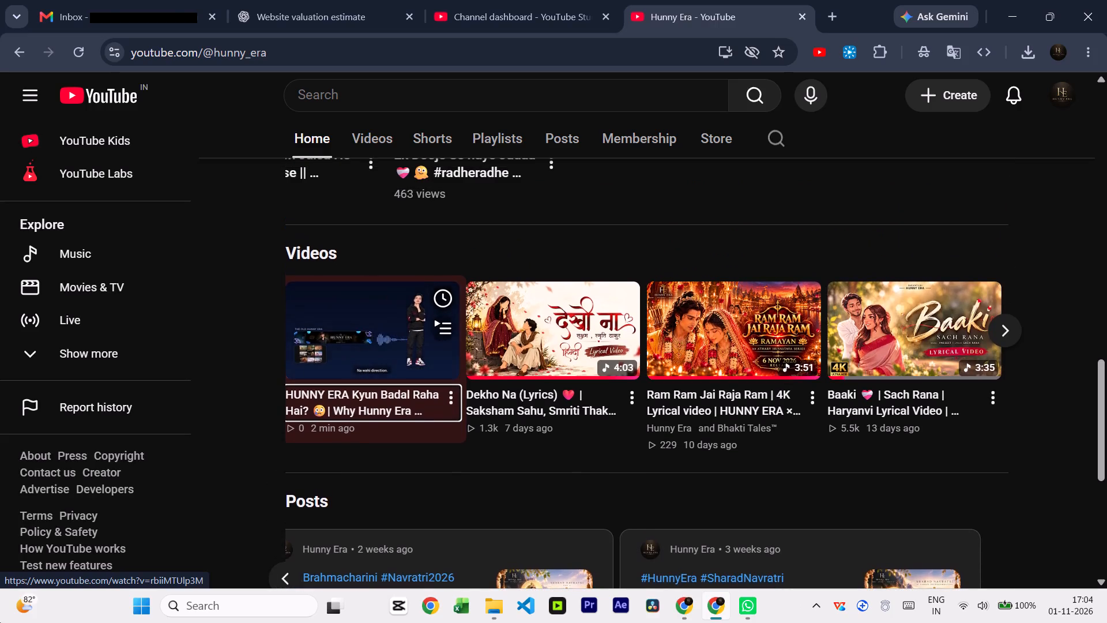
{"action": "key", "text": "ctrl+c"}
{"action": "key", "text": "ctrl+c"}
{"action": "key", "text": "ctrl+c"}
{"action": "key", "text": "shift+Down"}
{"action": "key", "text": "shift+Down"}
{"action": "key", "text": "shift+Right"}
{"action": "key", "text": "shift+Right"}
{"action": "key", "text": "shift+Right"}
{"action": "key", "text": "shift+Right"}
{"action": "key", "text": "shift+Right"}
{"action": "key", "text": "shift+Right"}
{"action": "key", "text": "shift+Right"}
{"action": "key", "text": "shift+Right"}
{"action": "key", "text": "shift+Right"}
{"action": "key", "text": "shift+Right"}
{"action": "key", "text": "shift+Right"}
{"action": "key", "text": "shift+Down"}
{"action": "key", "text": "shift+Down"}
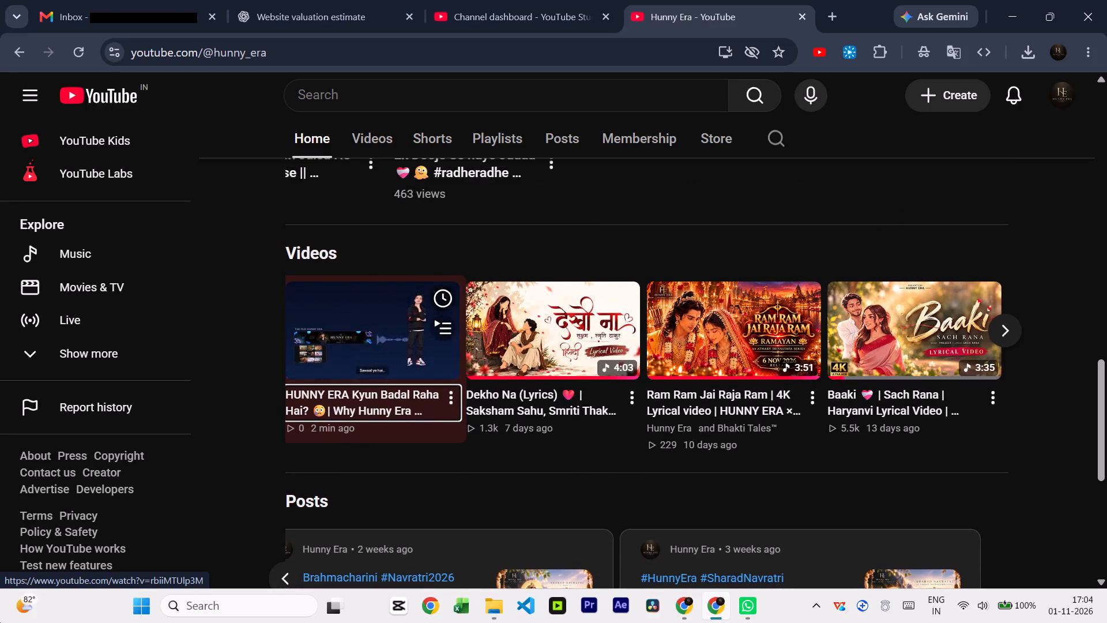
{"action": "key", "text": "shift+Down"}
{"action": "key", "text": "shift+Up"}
Open the HUNNY ERA Kyun Badal Raha Hai? video from the channel's Videos section.
{"action": "key", "text": "Return"}
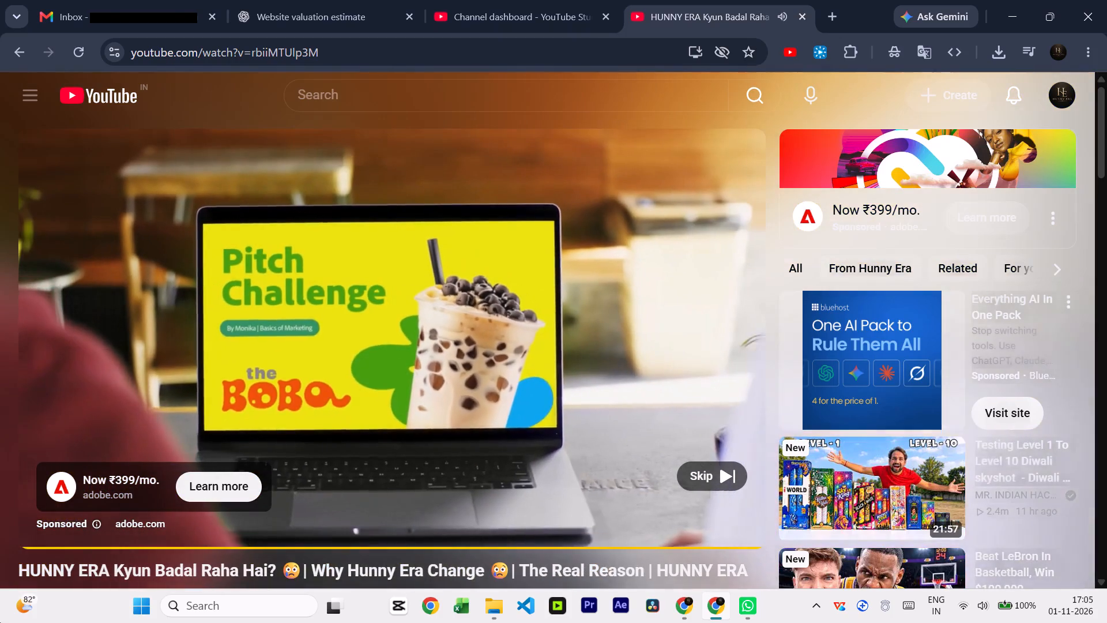
Skip the Adobe advertisement so that the HUNNY ERA Kyun Badal Raha Hai? video plays.
{"action": "key", "text": "Tab"}
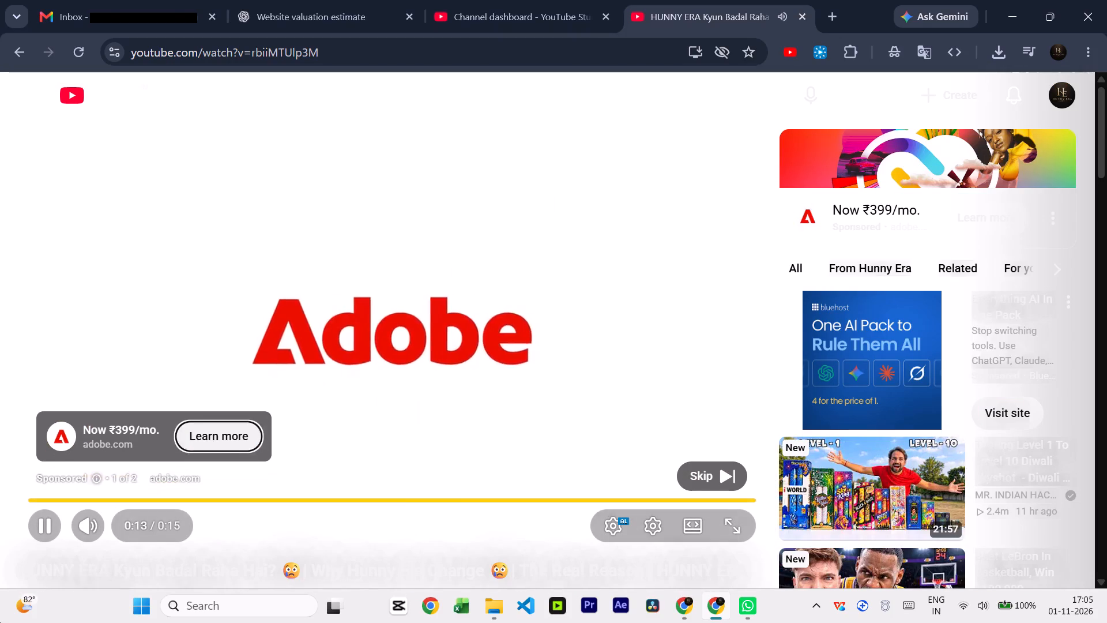
{"action": "key", "text": "Tab"}
{"action": "key", "text": "Tab"}
{"action": "key", "text": "Tab"}
{"action": "key", "text": "Tab"}
{"action": "key", "text": "Tab"}
{"action": "key", "text": "Tab"}
{"action": "key", "text": "Tab"}
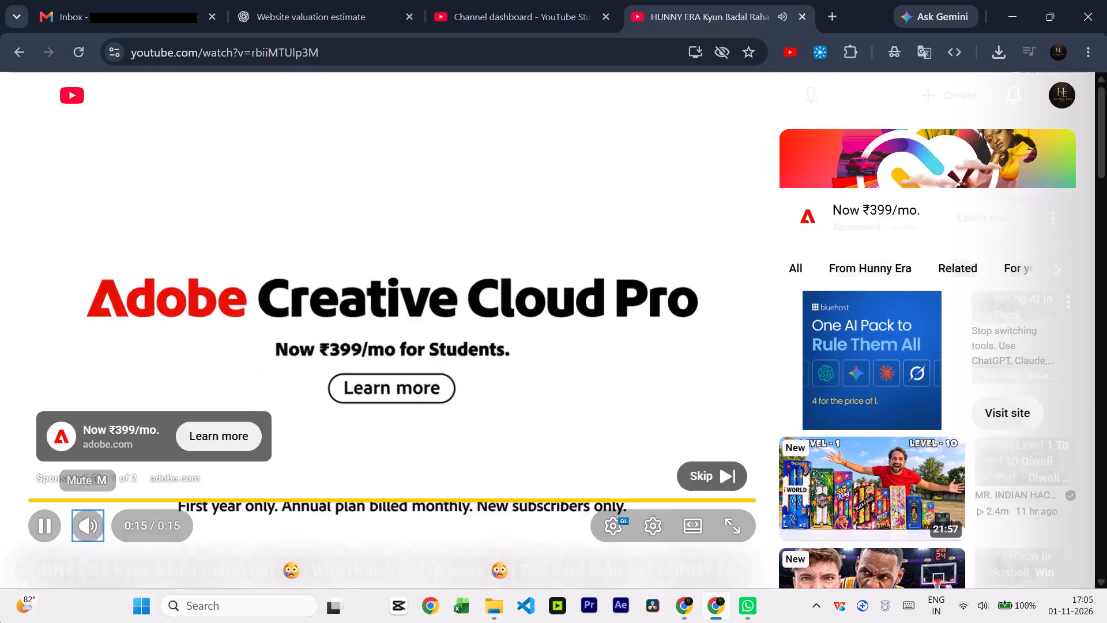
{"action": "key", "text": "Tab"}
{"action": "key", "text": "Tab"}
{"action": "key", "text": "Tab"}
{"action": "key", "text": "Tab"}
{"action": "key", "text": "Tab"}
{"action": "key", "text": "Tab"}
{"action": "key", "text": "Tab"}
{"action": "key", "text": "Tab"}
{"action": "key", "text": "Tab"}
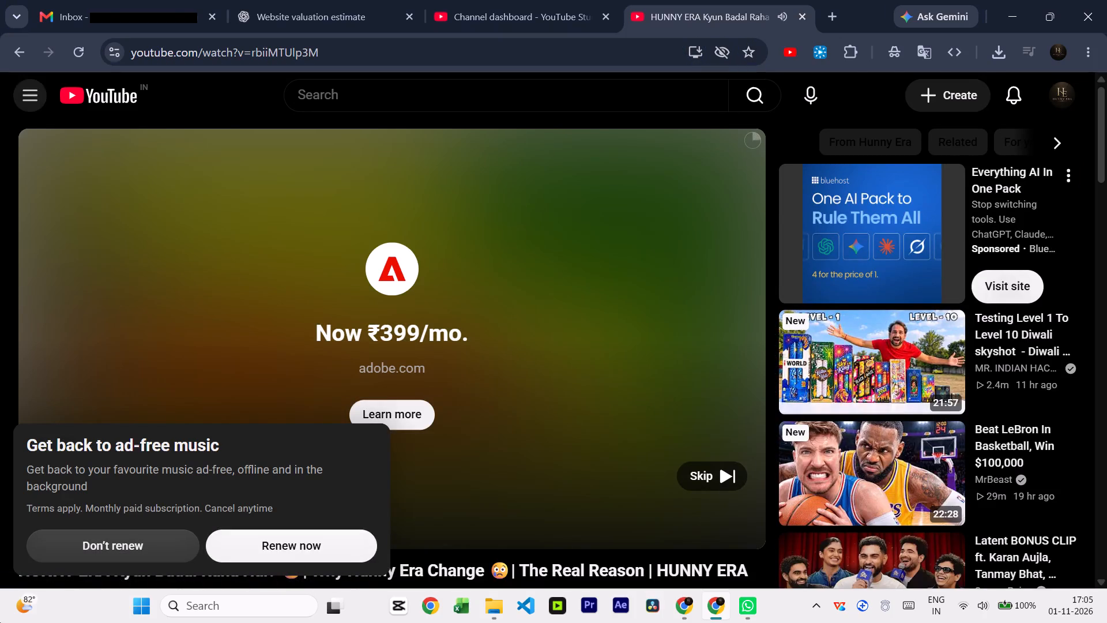
{"action": "key", "text": "Tab"}
{"action": "key", "text": "Tab"}
{"action": "key", "text": "Tab"}
{"action": "key", "text": "Tab"}
{"action": "key", "text": "Tab"}
{"action": "key", "text": "Tab"}
{"action": "key", "text": "Tab"}
{"action": "key", "text": "Tab"}
{"action": "key", "text": "Tab"}
{"action": "key", "text": "Tab"}
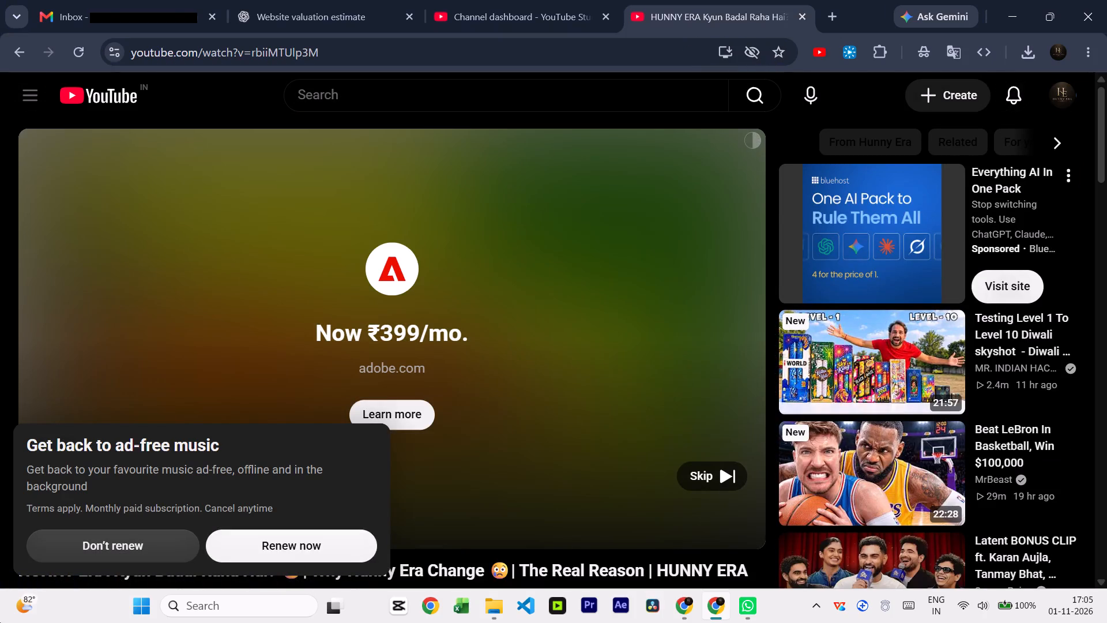
{"action": "key", "text": "Tab"}
{"action": "key", "text": "Tab"}
{"action": "key", "text": "Return"}
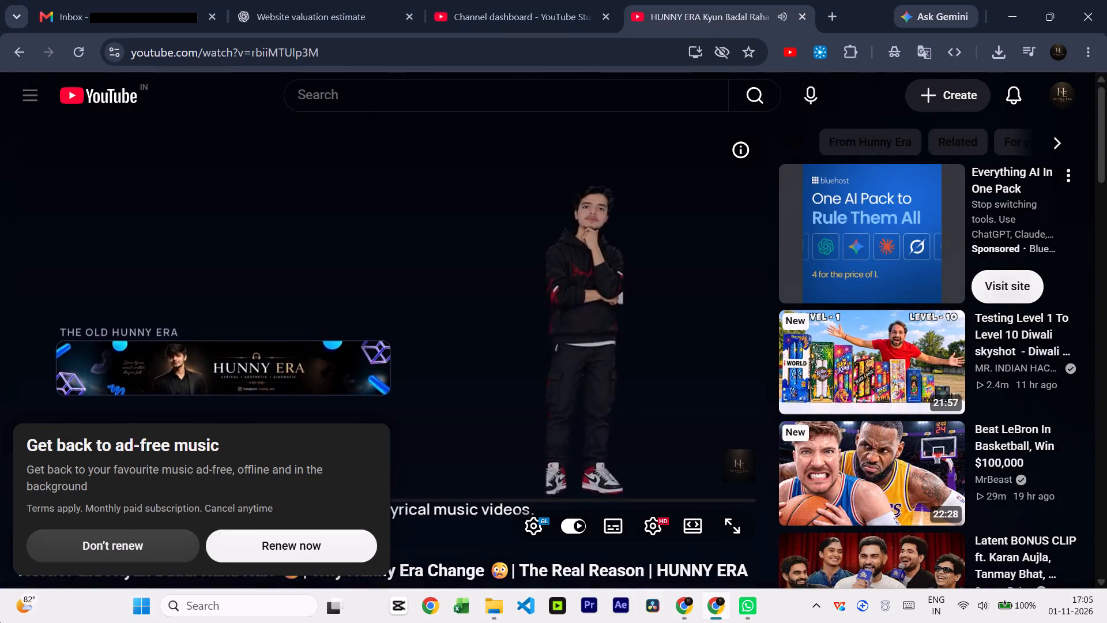
Look over the watch page's title, channel details, description and comments area below the playing video, and return to the player.
{"action": "key", "text": "space"}
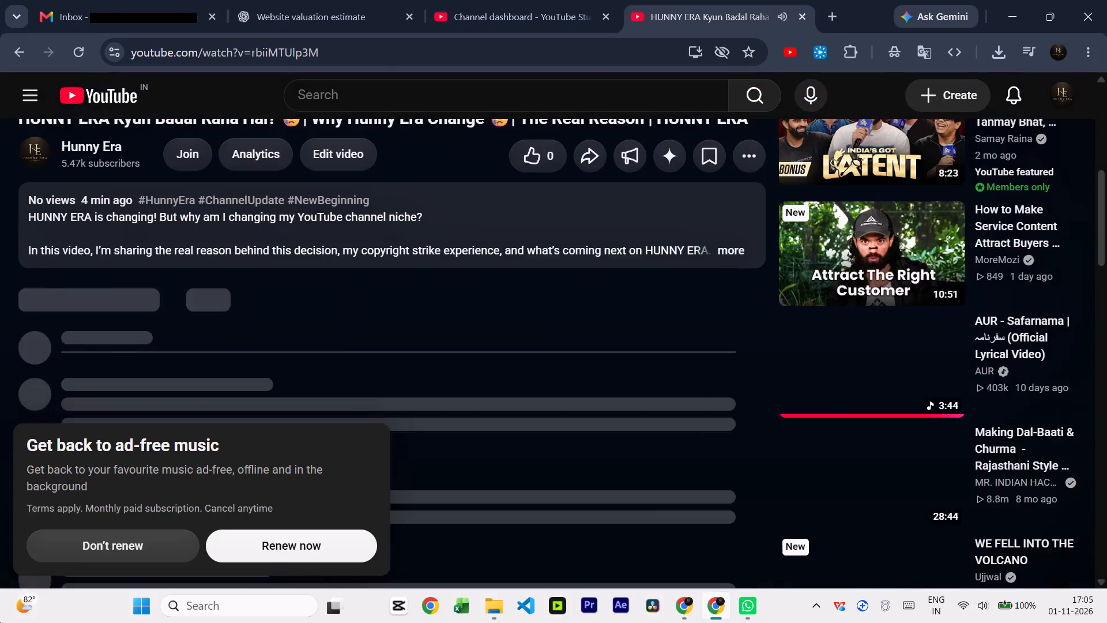
{"action": "key", "text": "space"}
{"action": "key", "text": "Up"}
{"action": "key", "text": "Up"}
{"action": "key", "text": "Up"}
{"action": "key", "text": "Up"}
{"action": "key", "text": "Up"}
{"action": "key", "text": "Up"}
{"action": "key", "text": "Up"}
{"action": "key", "text": "Up"}
{"action": "key", "text": "Up"}
{"action": "key", "text": "Up"}
{"action": "key", "text": "Up"}
{"action": "key", "text": "Up"}
{"action": "key", "text": "Up"}
{"action": "key", "text": "Up"}
{"action": "key", "text": "Up"}
{"action": "key", "text": "Up"}
{"action": "key", "text": "Up"}
{"action": "key", "text": "Up"}
{"action": "key", "text": "Up"}
{"action": "key", "text": "Up"}
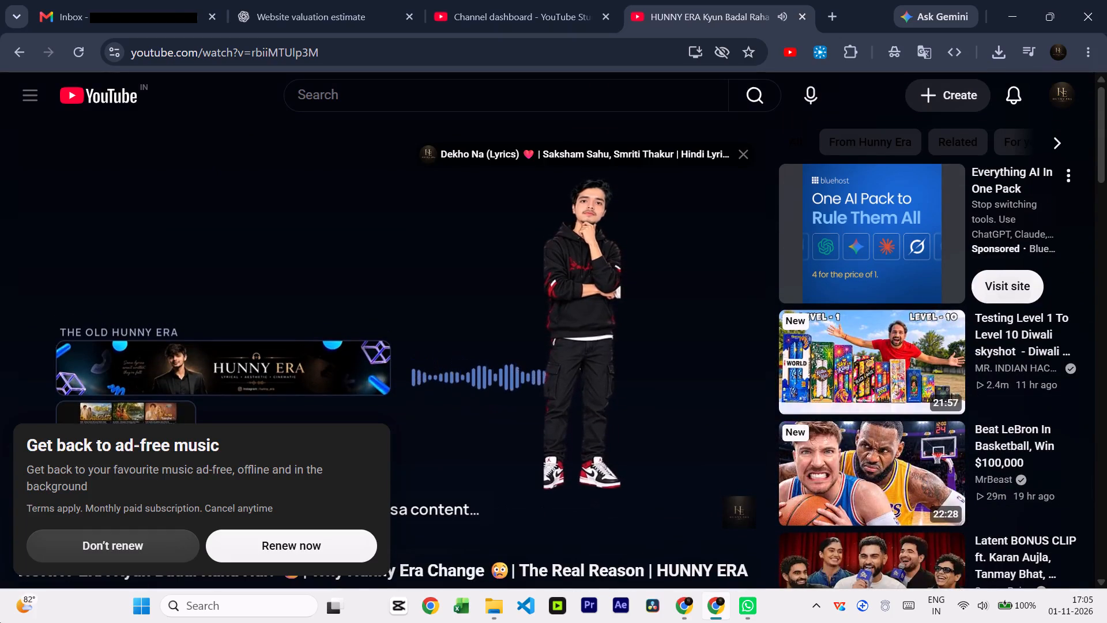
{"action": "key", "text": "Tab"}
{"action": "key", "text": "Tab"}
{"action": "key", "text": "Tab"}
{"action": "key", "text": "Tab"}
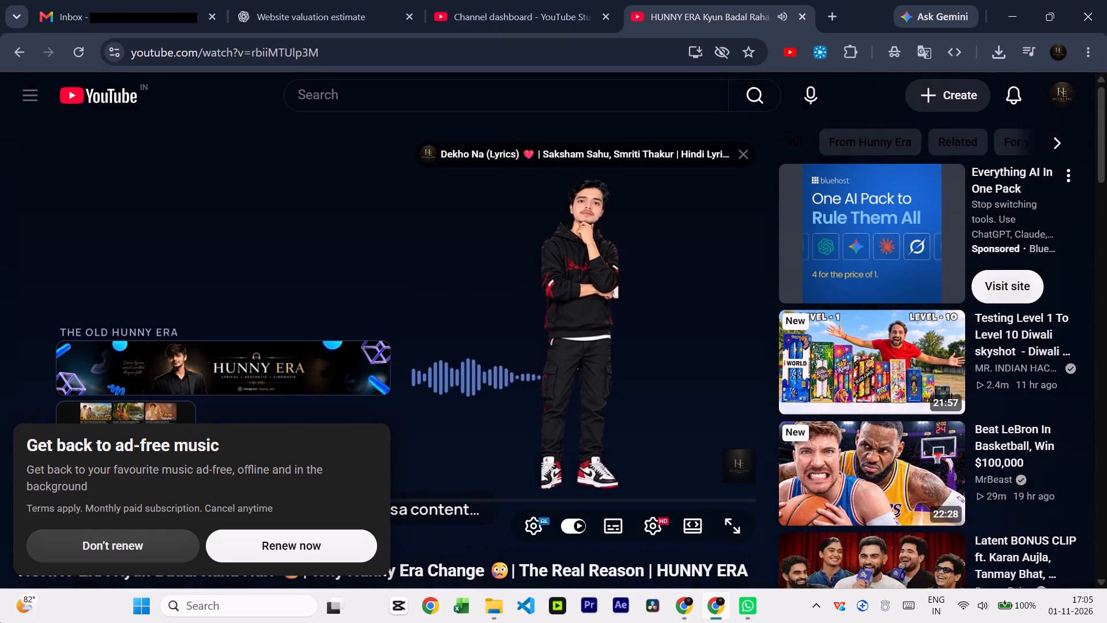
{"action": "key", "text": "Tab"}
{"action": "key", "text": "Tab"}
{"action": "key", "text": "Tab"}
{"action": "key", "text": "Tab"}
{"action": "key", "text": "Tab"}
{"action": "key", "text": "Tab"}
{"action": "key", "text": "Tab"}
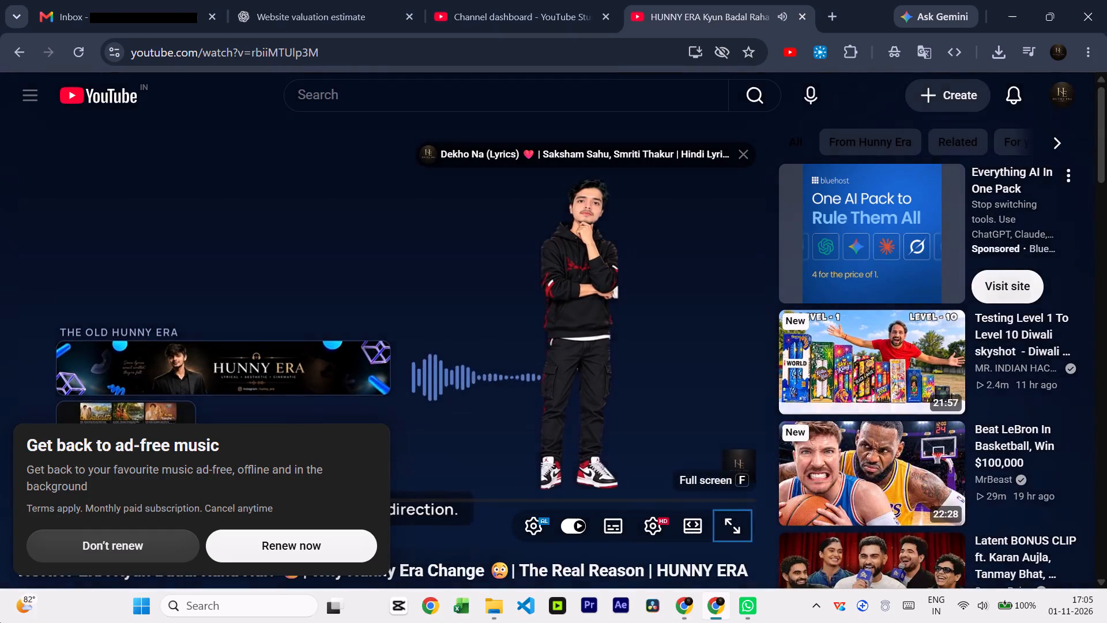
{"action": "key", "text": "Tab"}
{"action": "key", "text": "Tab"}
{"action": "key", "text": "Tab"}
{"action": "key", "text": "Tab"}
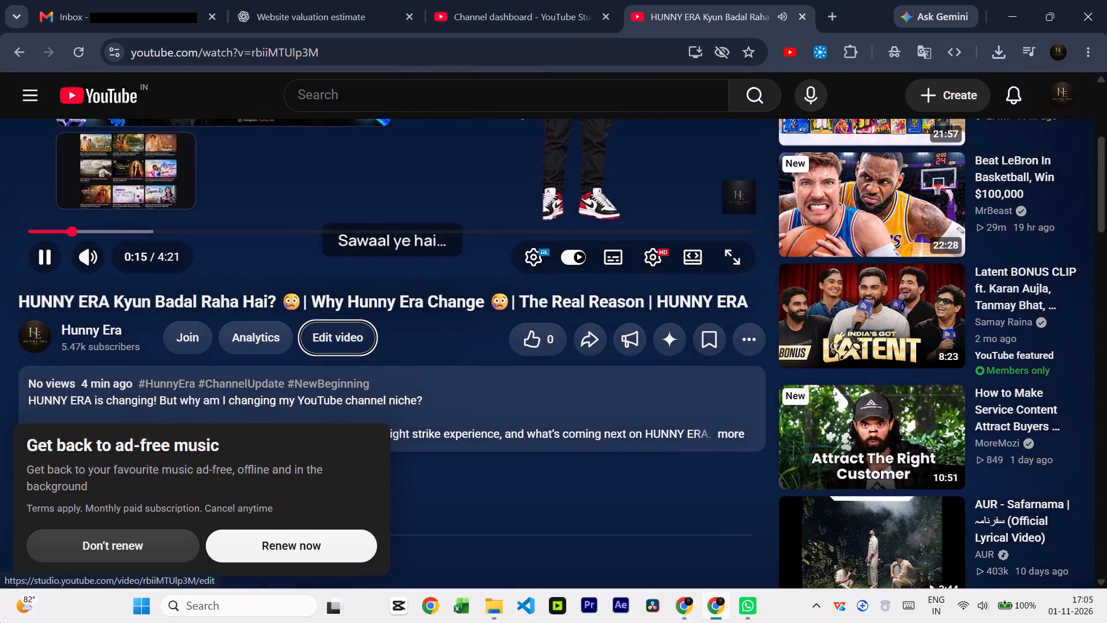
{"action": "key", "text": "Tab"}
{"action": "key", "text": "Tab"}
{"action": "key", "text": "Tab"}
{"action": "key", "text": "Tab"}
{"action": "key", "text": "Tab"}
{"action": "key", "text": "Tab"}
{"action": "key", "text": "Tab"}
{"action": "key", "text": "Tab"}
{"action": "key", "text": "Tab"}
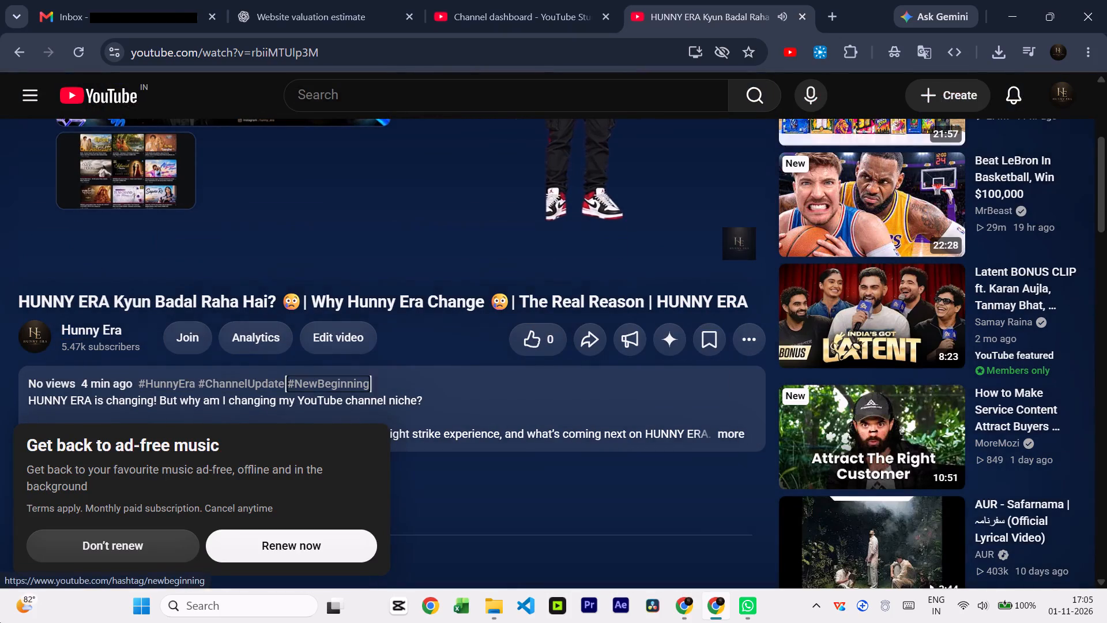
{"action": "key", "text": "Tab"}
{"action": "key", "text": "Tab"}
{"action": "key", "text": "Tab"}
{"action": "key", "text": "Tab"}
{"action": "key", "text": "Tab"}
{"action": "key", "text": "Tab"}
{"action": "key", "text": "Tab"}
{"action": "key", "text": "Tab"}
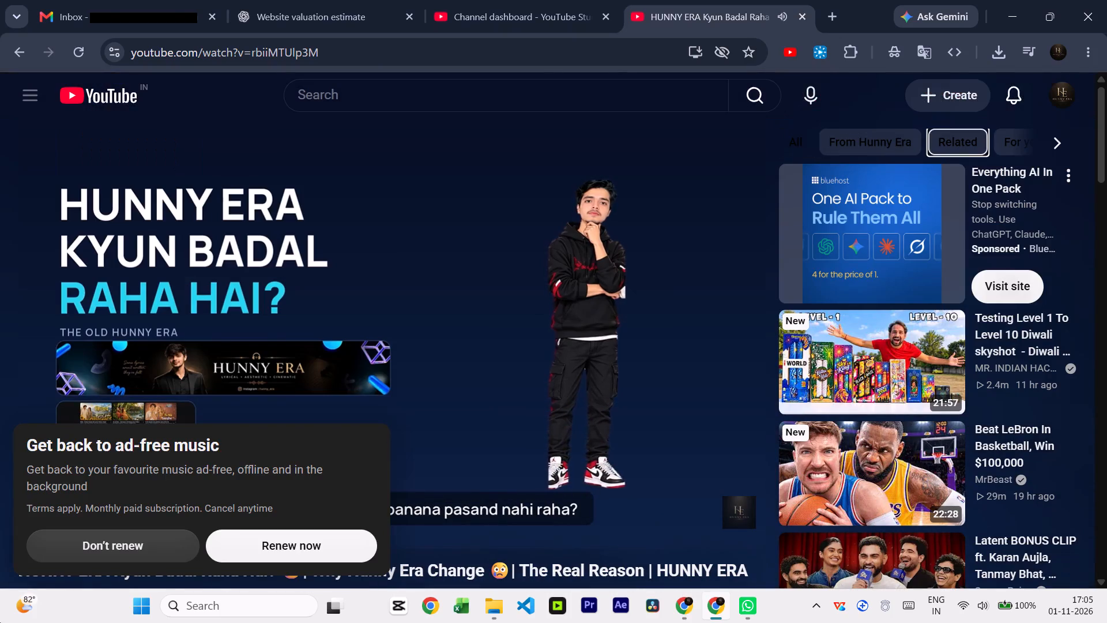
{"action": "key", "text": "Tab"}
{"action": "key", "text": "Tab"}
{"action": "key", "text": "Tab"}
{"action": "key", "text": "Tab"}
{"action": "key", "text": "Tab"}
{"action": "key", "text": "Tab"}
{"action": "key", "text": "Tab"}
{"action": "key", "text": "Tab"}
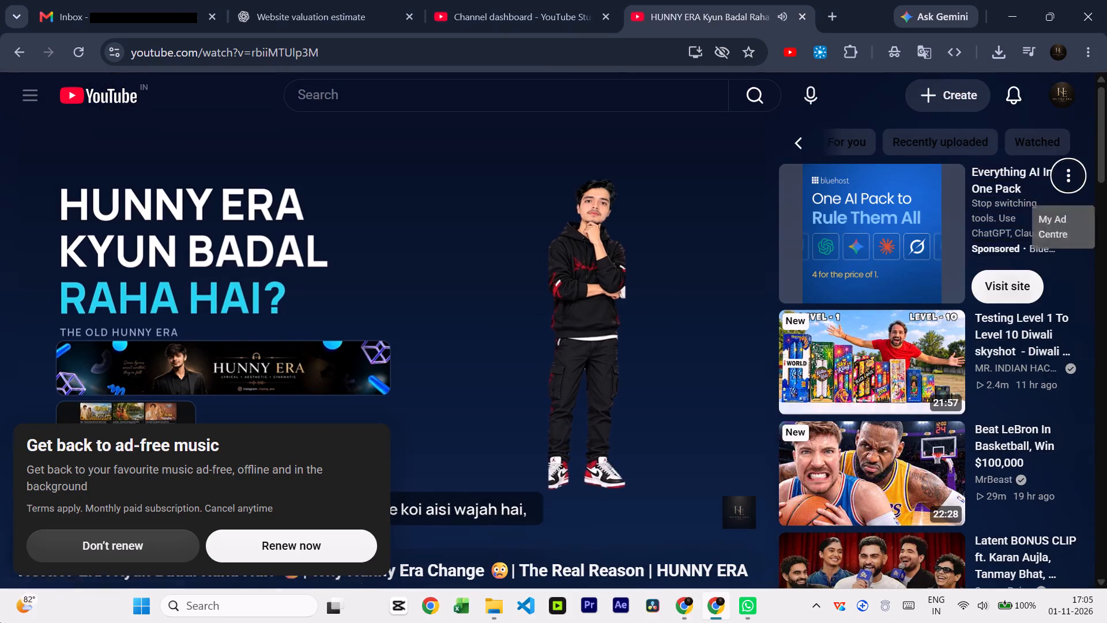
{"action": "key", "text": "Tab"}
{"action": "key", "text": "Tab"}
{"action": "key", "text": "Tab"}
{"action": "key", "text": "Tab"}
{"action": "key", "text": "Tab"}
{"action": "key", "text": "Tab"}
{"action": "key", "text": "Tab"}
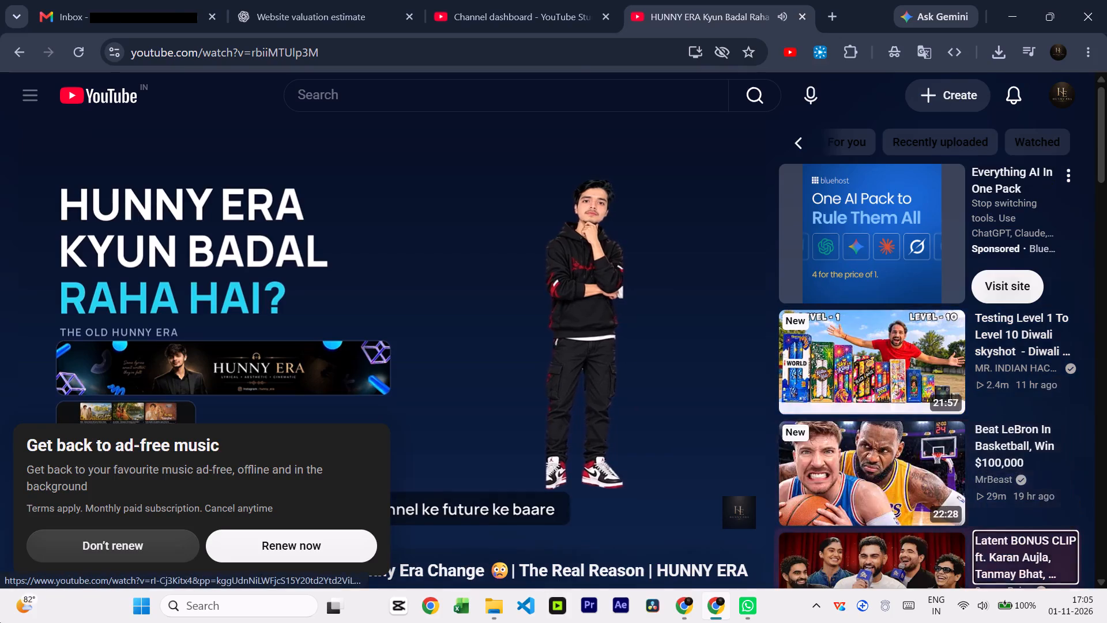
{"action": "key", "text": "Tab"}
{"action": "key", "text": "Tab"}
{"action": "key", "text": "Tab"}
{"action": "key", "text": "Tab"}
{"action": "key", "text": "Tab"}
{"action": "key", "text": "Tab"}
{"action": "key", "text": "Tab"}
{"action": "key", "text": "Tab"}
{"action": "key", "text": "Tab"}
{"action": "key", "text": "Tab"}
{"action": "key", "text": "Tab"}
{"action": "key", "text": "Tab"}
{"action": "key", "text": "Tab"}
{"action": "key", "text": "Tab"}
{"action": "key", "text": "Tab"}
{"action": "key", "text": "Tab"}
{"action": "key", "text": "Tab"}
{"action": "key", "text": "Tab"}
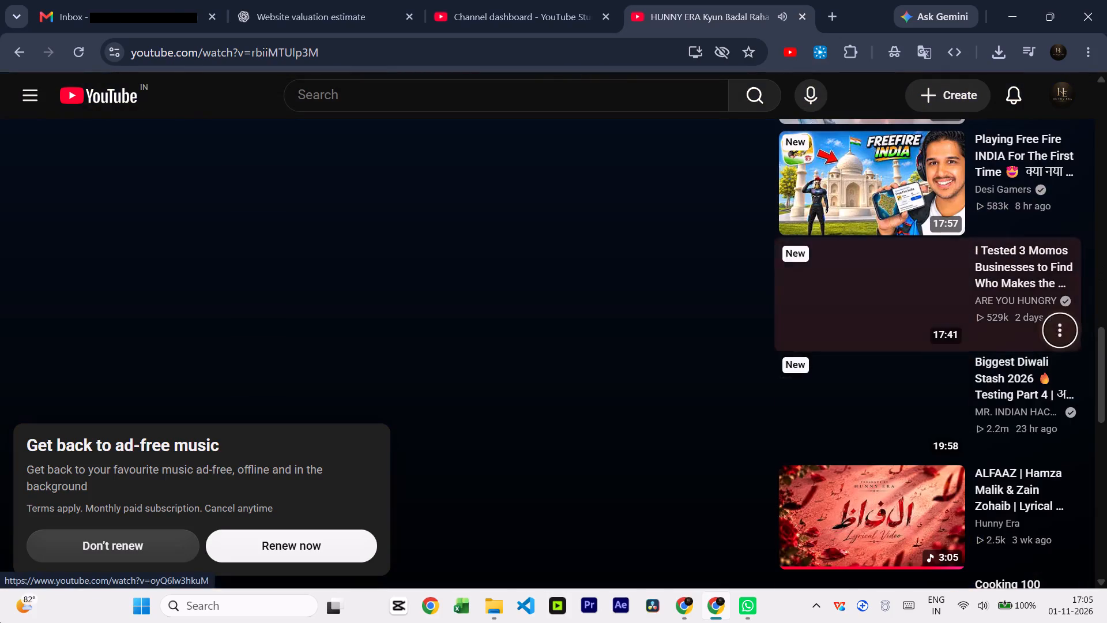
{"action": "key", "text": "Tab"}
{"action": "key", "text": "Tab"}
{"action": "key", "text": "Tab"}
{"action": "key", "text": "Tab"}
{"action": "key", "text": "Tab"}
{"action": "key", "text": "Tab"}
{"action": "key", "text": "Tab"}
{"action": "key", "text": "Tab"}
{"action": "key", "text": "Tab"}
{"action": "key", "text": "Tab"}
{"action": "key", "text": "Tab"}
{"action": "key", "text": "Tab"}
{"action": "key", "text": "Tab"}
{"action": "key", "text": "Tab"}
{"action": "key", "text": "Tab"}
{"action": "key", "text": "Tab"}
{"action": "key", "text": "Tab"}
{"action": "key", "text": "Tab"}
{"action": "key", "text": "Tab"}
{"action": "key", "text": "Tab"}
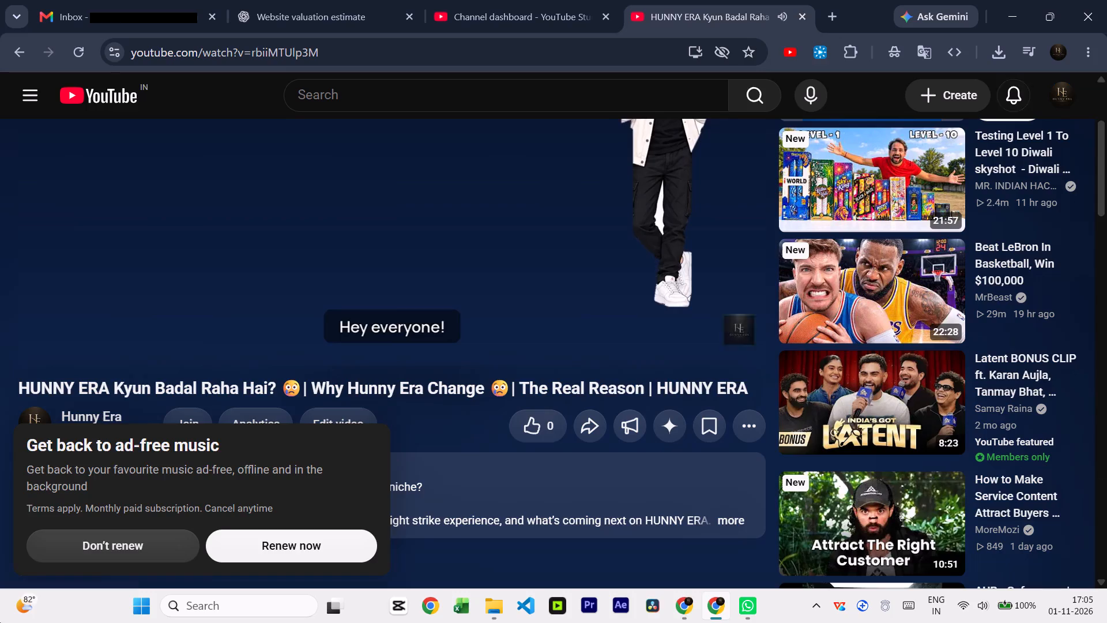
Try to pause and resume the HUNNY ERA Kyun Badal Raha Hai? video while watching it on its watch page.
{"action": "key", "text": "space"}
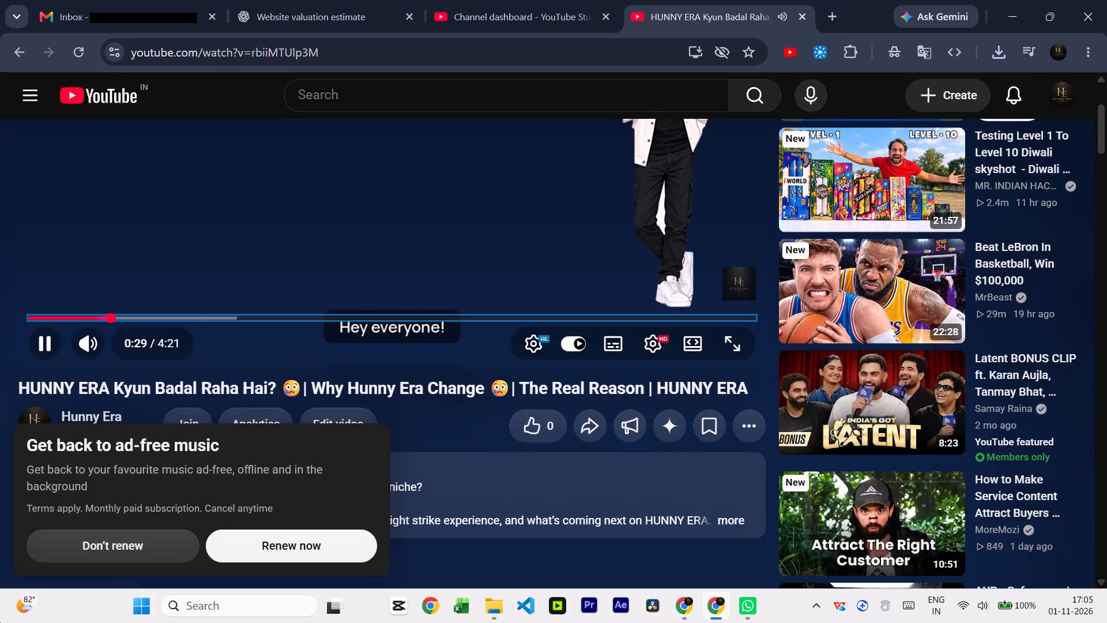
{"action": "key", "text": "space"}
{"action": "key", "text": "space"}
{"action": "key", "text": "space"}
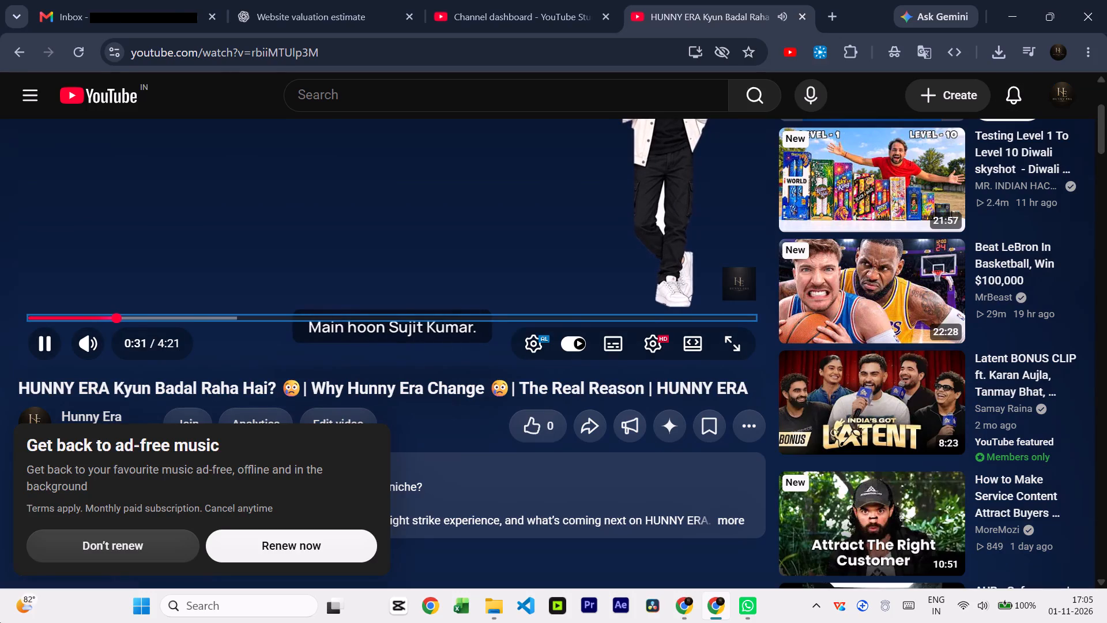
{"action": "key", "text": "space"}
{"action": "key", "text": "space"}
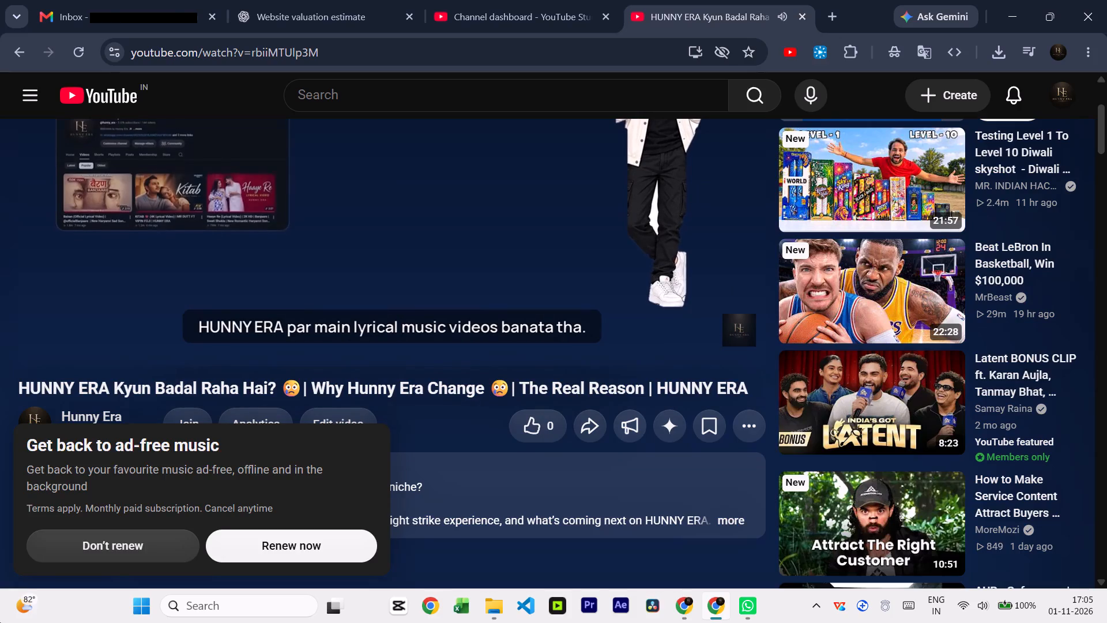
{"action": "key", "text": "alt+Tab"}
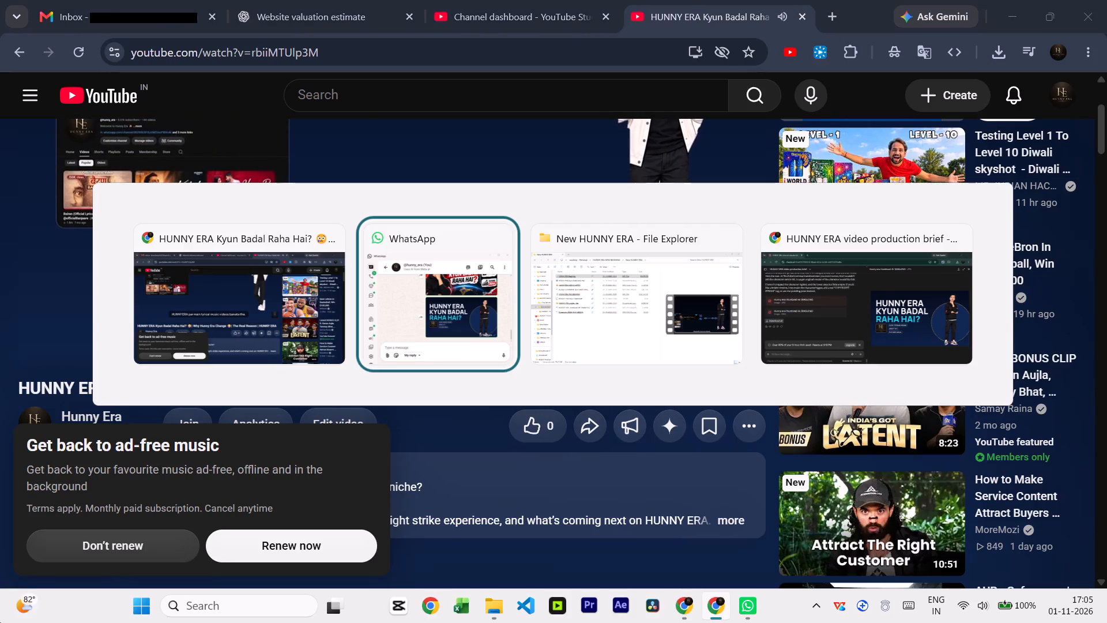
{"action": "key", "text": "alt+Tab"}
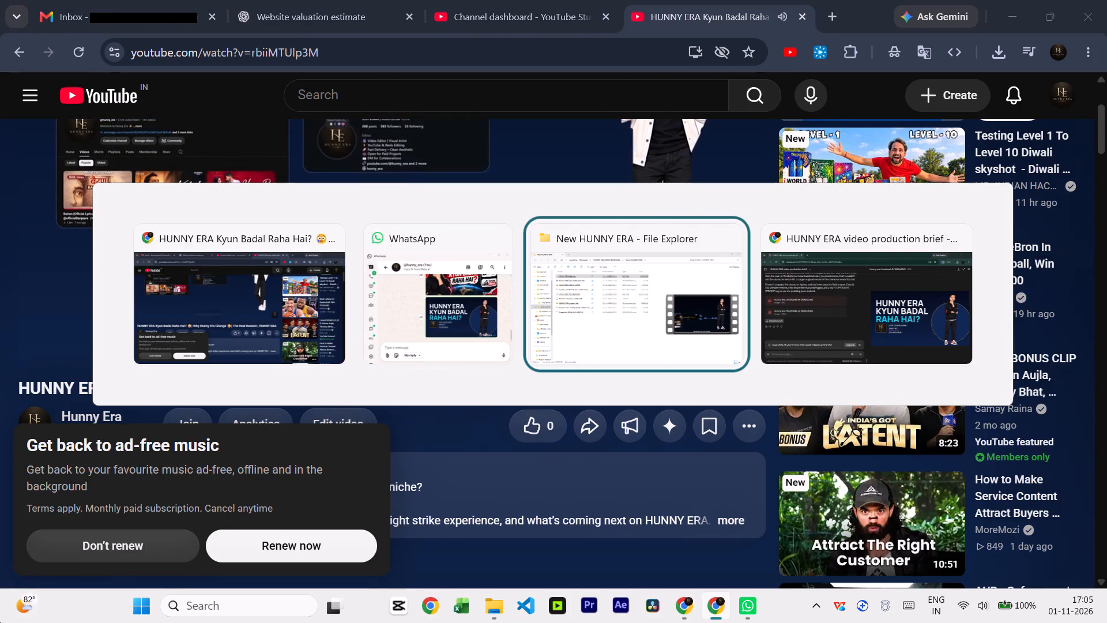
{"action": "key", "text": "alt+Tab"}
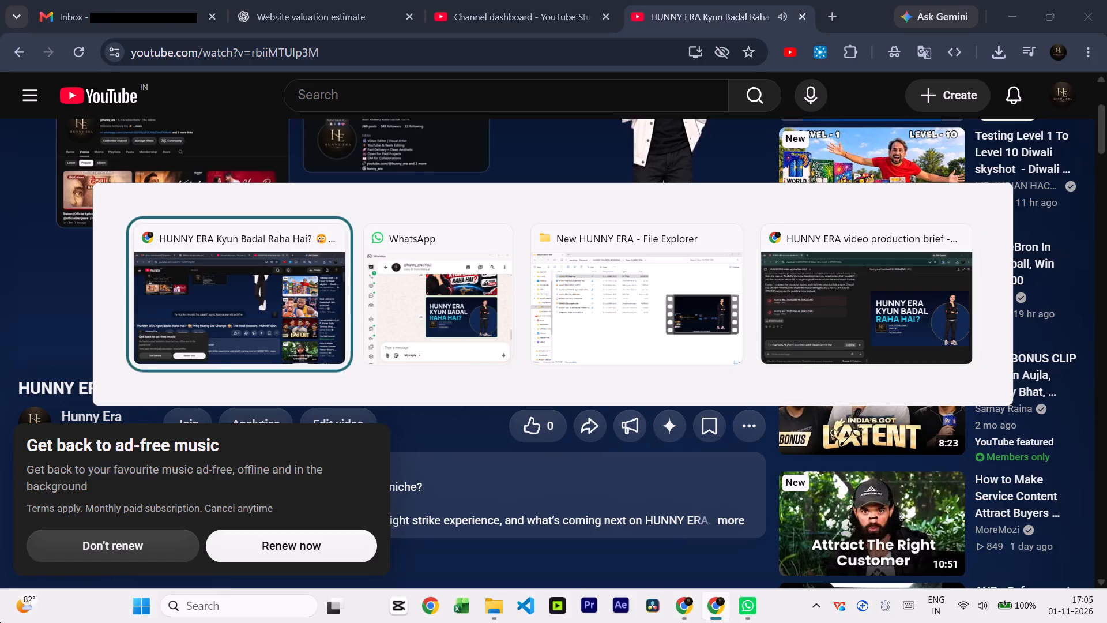